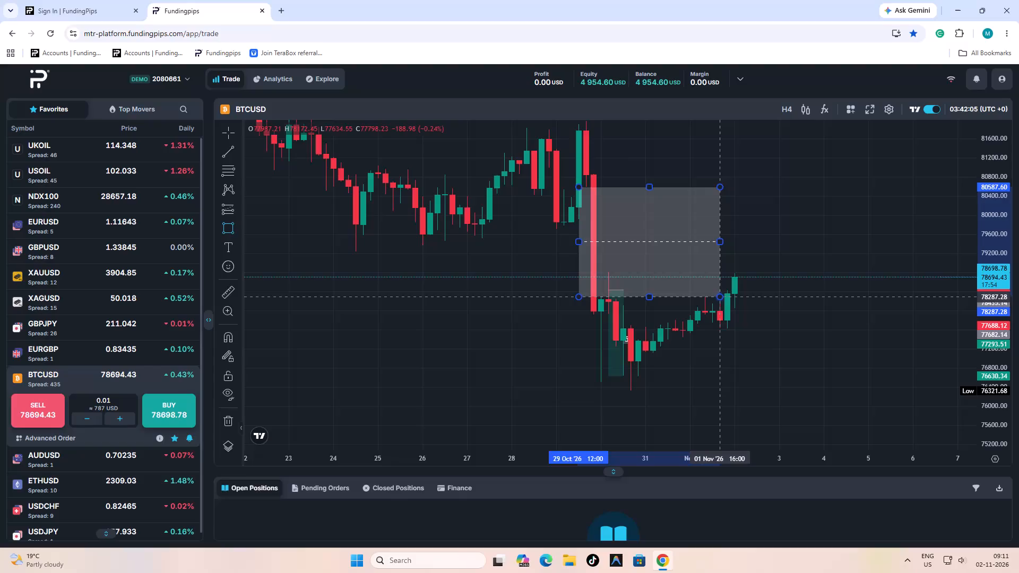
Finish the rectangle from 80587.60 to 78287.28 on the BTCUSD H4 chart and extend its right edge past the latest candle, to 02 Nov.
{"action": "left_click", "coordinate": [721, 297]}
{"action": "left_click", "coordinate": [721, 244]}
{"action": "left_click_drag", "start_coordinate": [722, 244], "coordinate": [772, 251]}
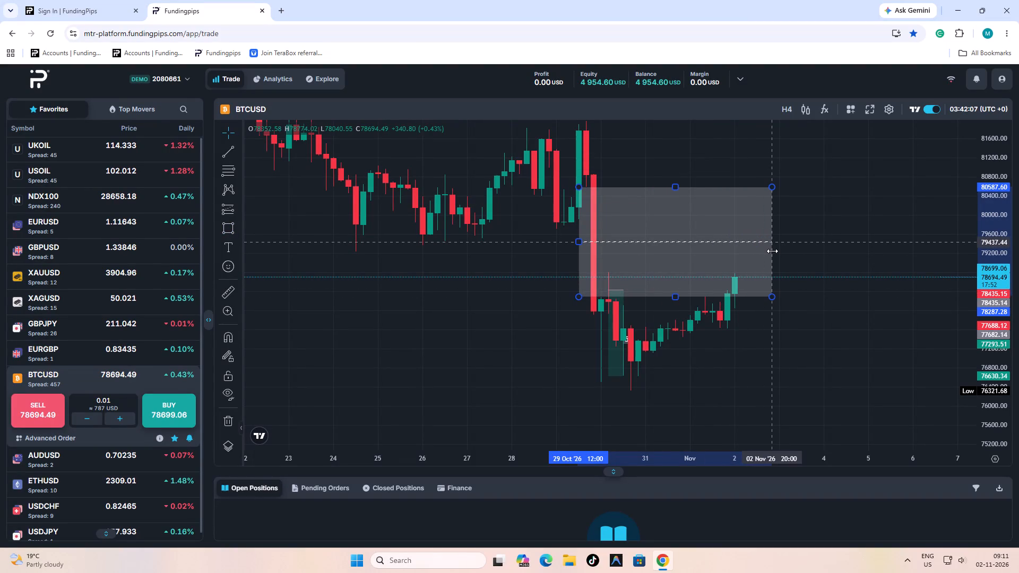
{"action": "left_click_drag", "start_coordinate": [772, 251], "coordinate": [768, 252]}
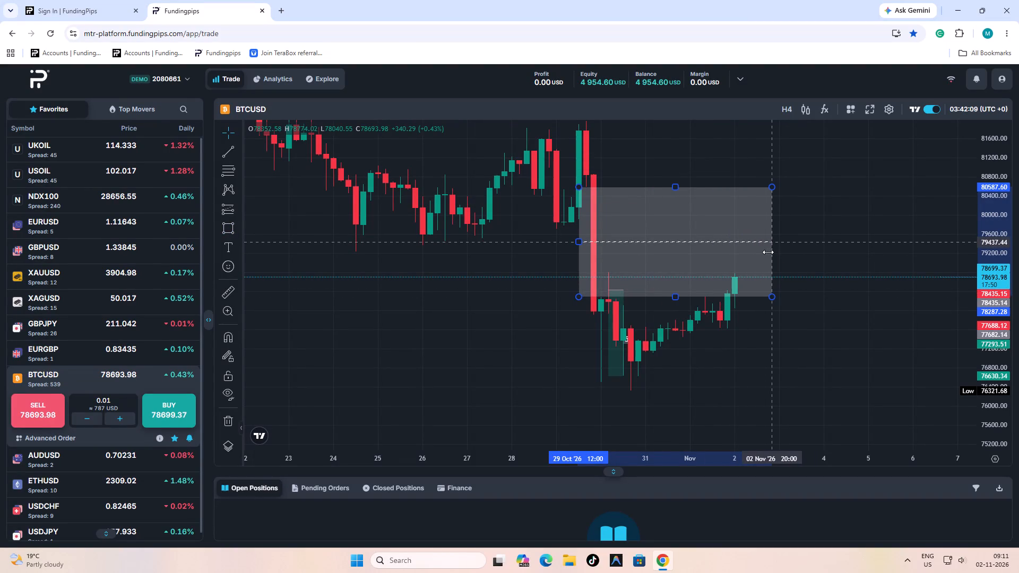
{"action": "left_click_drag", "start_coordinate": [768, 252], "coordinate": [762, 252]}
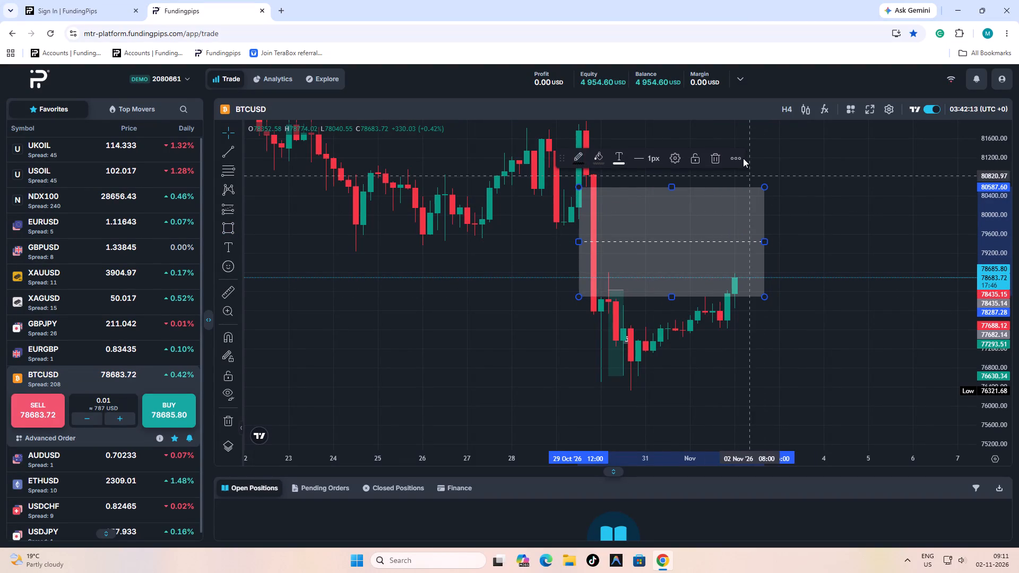
Delete the grey rectangle with the dashed midline from the BTCUSD chart.
{"action": "double_click", "coordinate": [653, 237]}
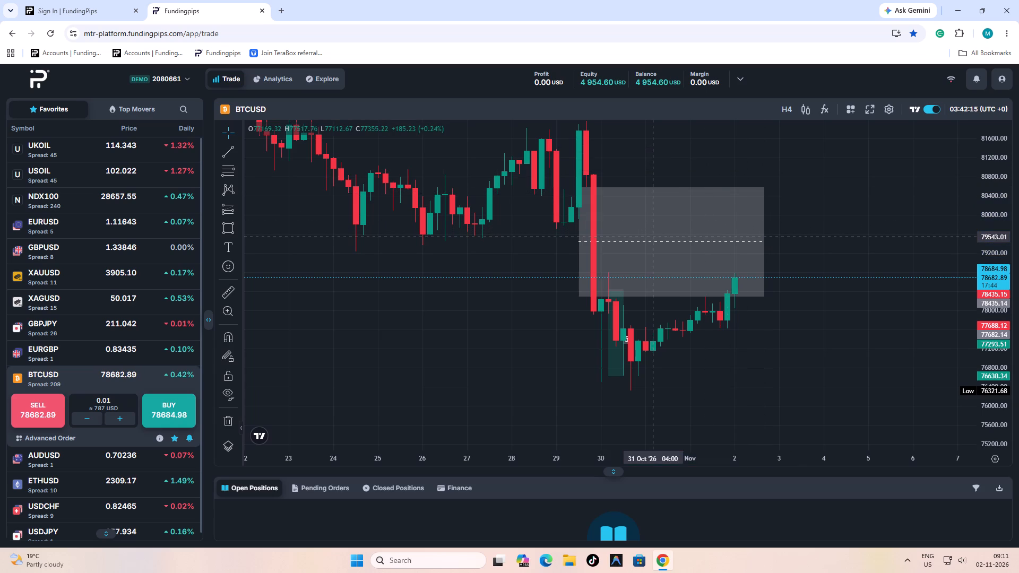
{"action": "left_click", "coordinate": [652, 242]}
{"action": "middle_click", "coordinate": [652, 242]}
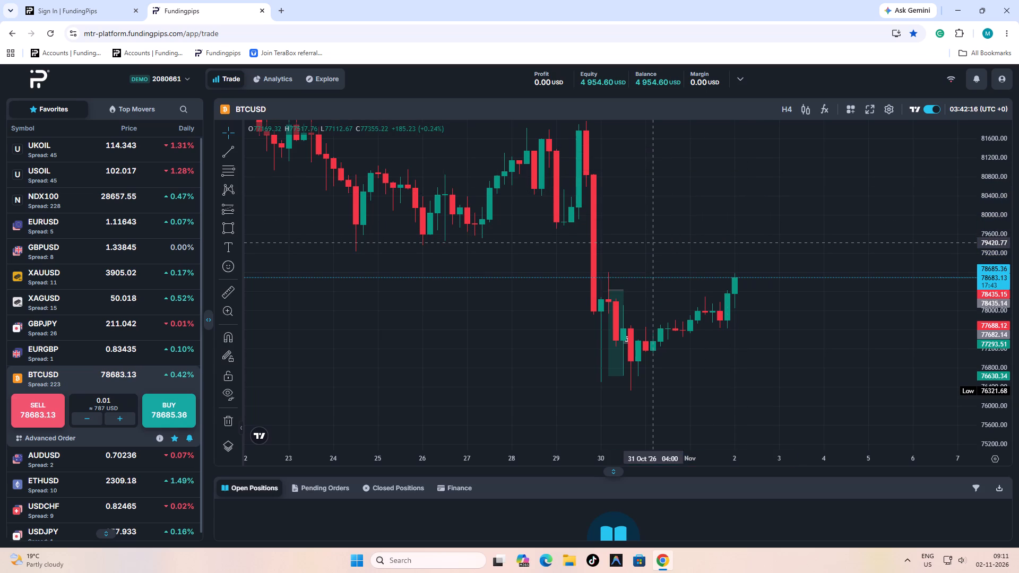
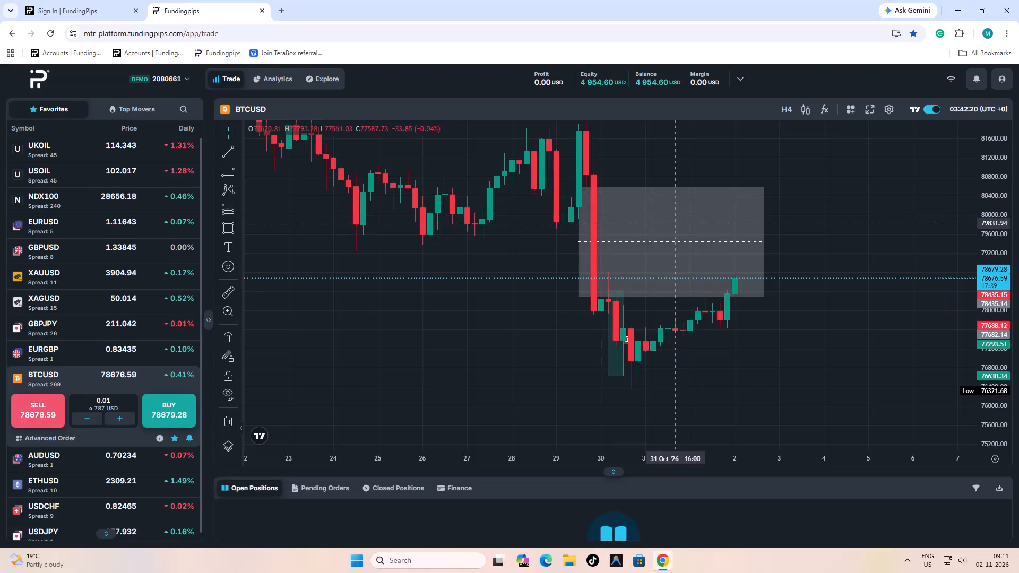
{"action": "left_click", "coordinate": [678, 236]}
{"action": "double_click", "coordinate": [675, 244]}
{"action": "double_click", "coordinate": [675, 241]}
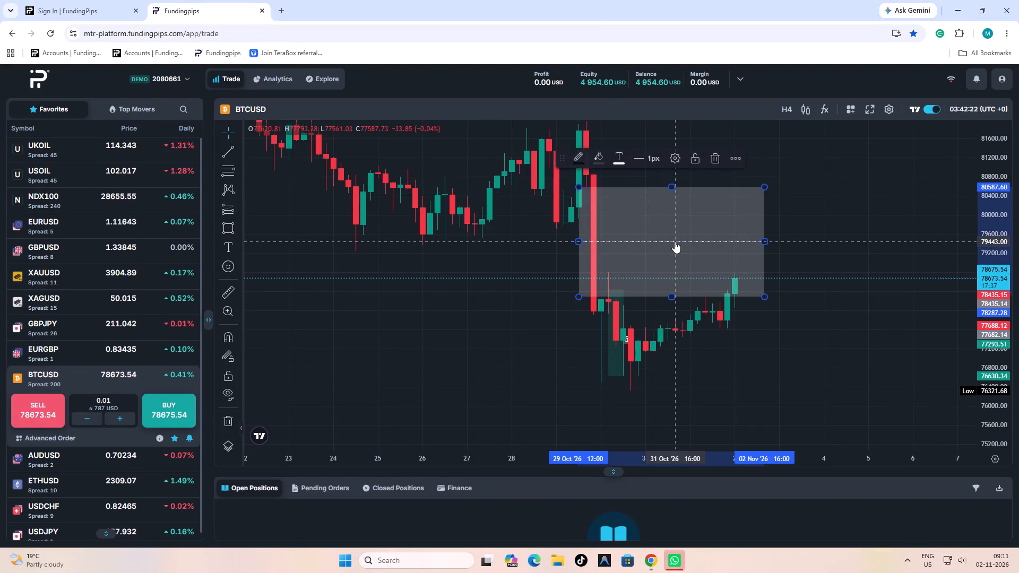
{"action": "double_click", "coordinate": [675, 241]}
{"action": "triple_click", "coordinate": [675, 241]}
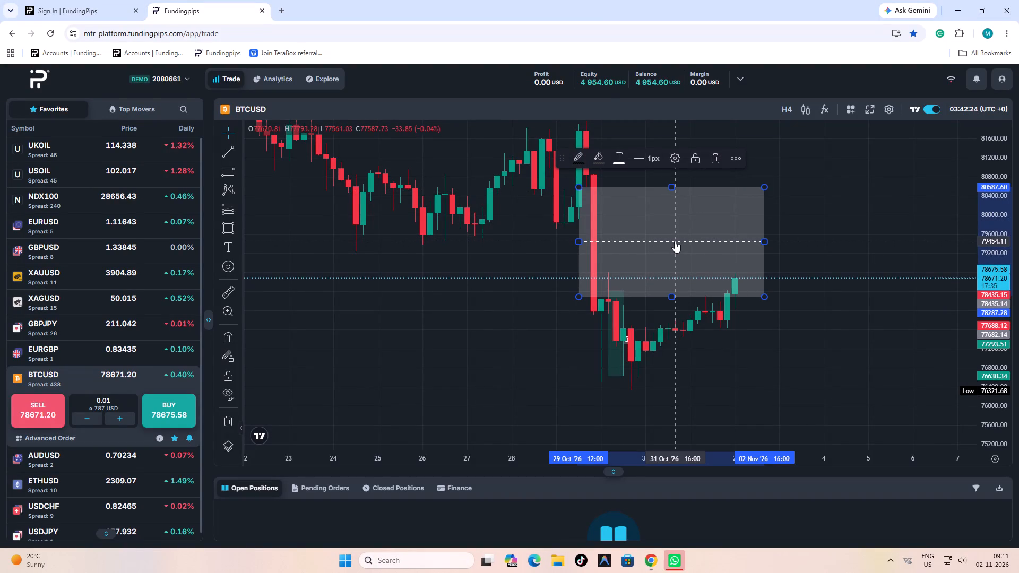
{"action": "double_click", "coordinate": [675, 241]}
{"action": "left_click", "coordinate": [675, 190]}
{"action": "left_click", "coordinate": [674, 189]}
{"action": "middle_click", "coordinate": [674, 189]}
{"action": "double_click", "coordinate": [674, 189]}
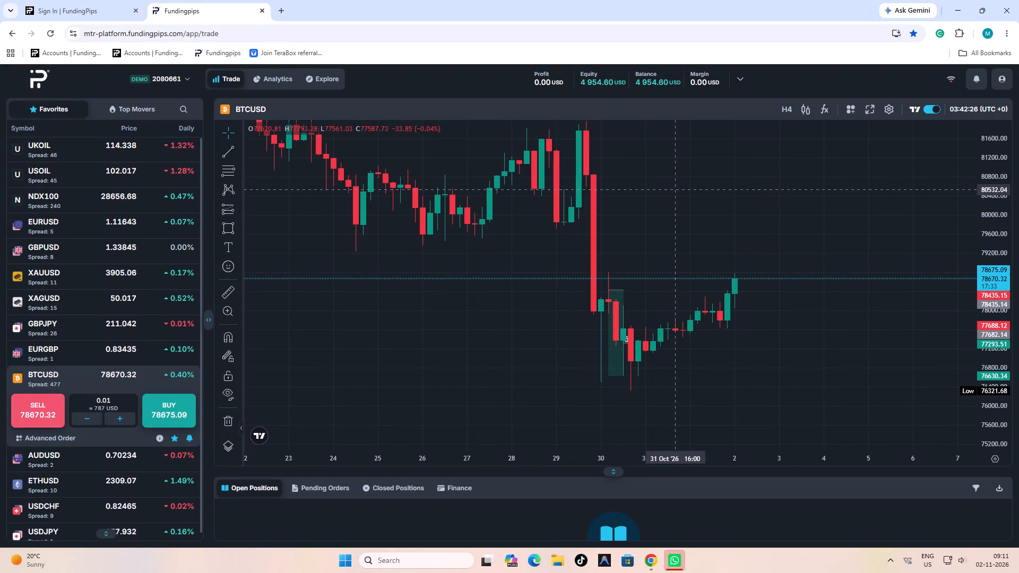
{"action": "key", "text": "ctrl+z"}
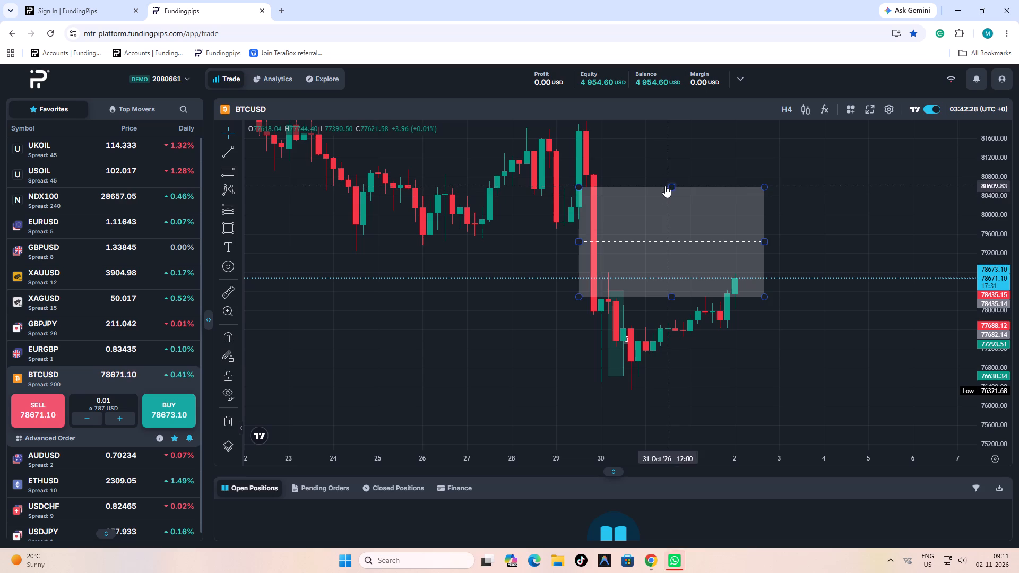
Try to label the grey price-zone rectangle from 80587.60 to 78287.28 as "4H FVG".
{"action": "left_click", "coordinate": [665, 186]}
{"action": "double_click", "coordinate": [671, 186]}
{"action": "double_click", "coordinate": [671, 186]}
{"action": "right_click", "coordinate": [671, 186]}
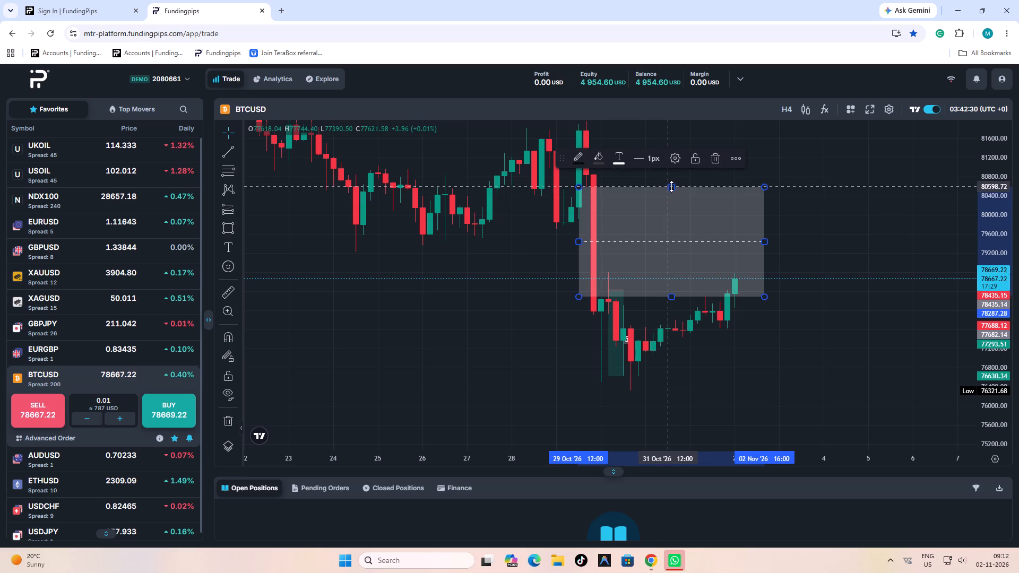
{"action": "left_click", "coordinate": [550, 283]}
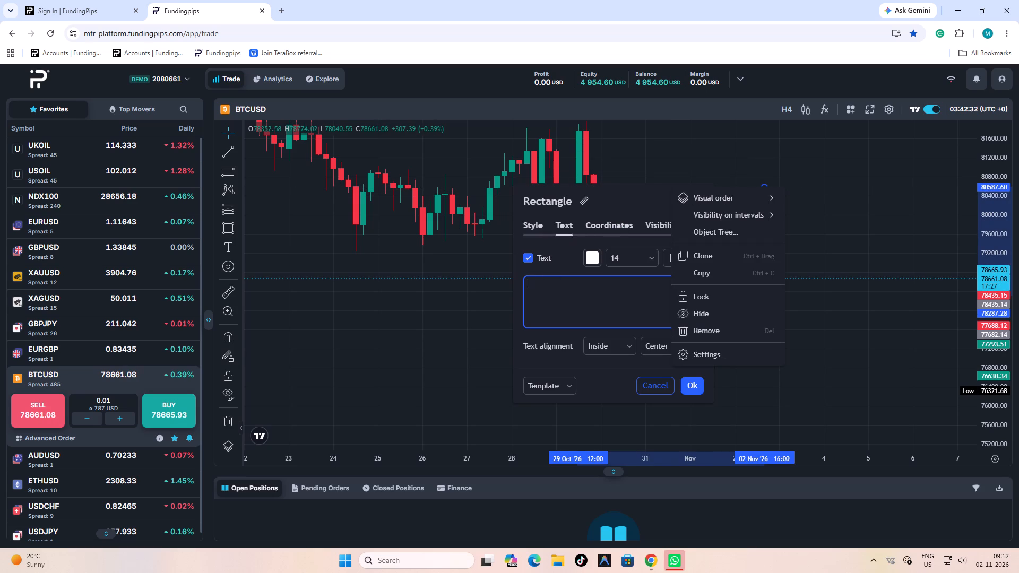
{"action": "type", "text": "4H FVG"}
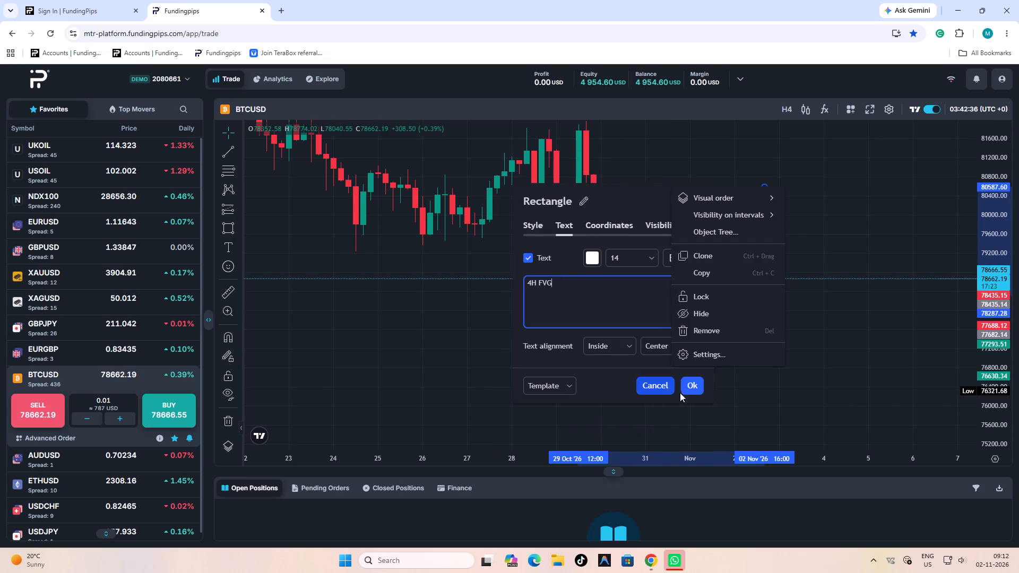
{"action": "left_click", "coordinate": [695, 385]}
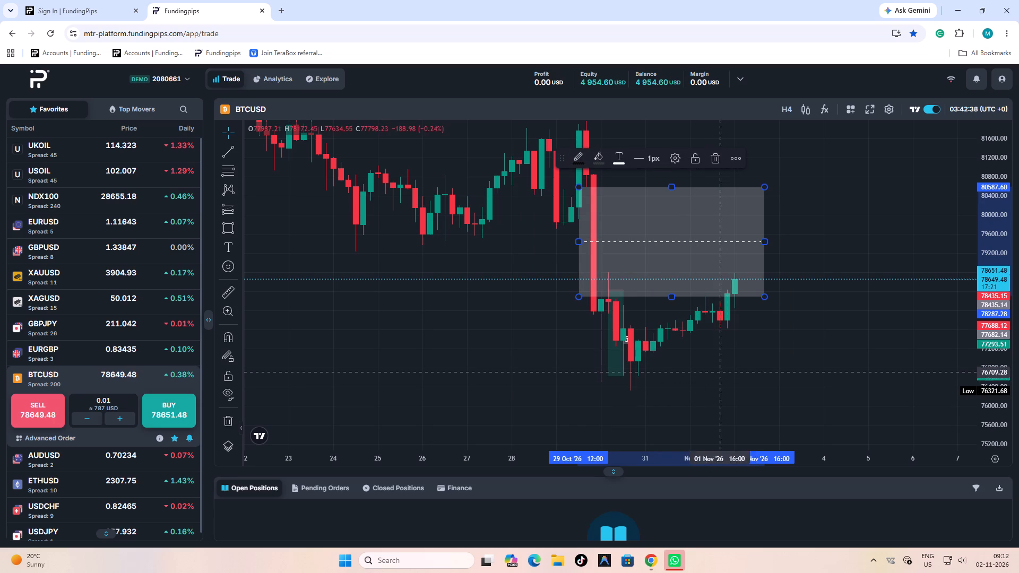
Add the text "4H FVG BEAR" to the grey rectangle spanning 80587.60 to 78287.28.
{"action": "double_click", "coordinate": [672, 188]}
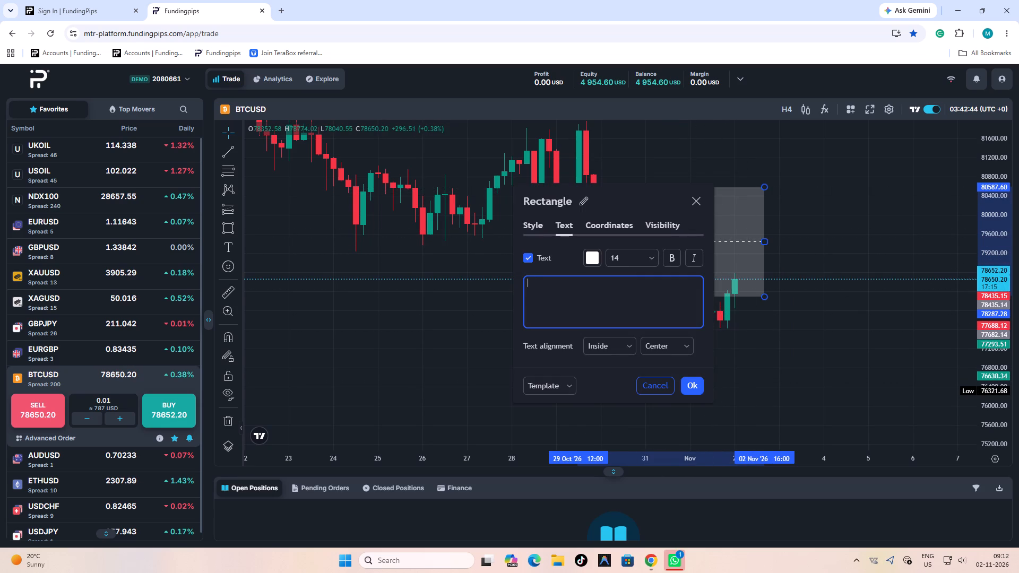
{"action": "type", "text": "4H FVG BRS"}
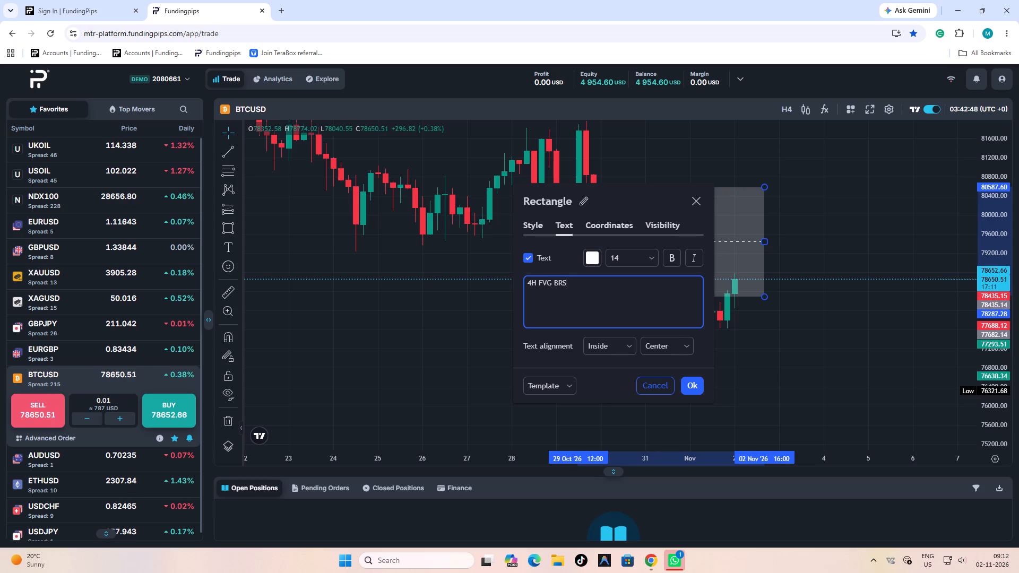
{"action": "key", "text": "BackSpace"}
{"action": "key", "text": "BackSpace"}
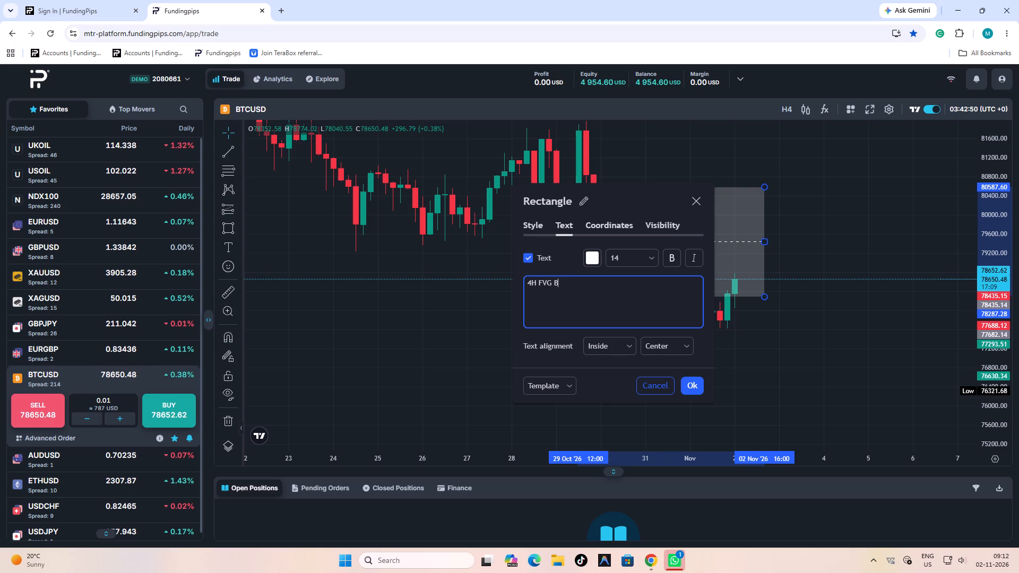
{"action": "type", "text": "EAR"}
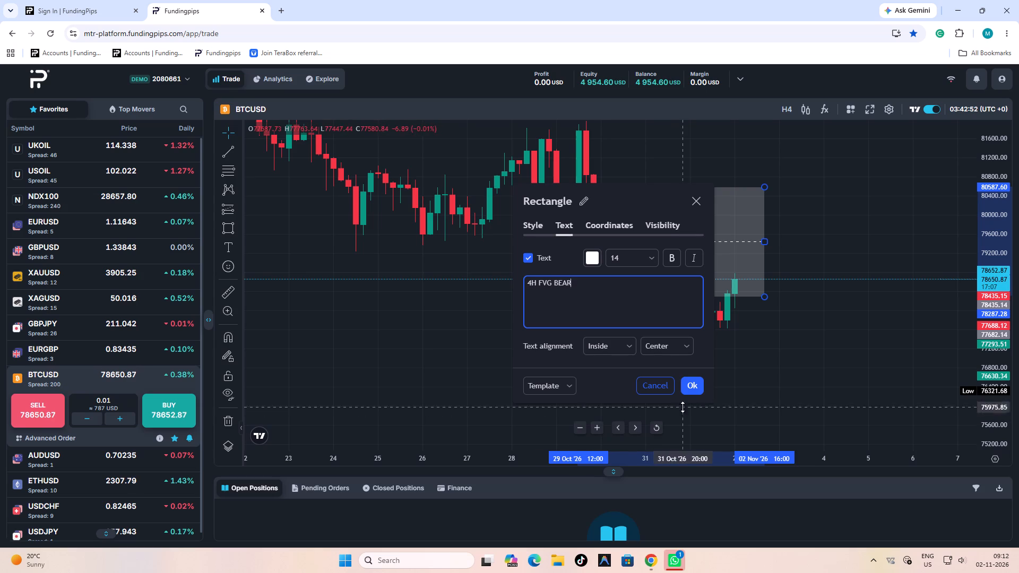
{"action": "left_click", "coordinate": [694, 394]}
{"action": "left_click", "coordinate": [851, 230]}
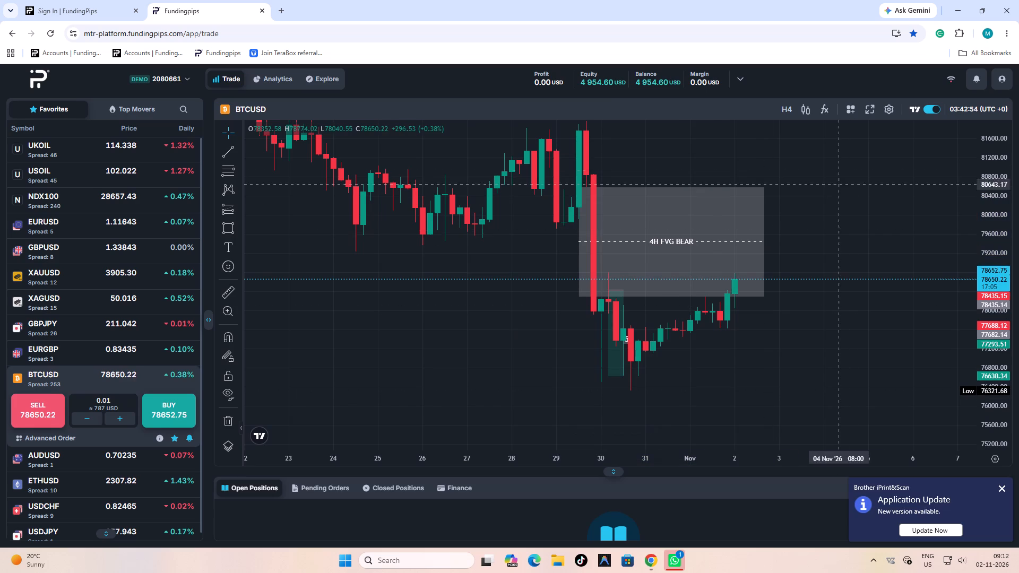
{"action": "left_click", "coordinate": [765, 241]}
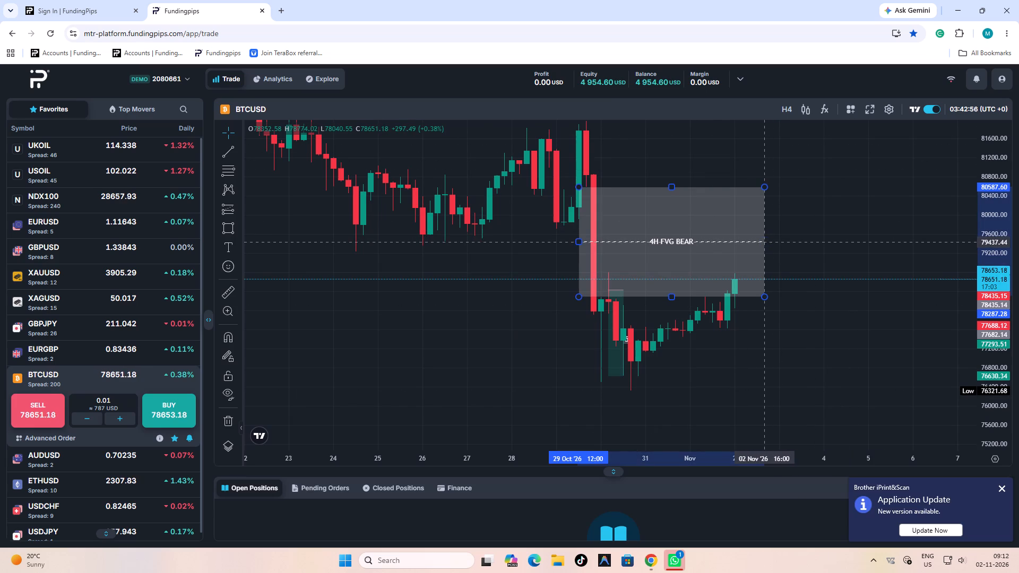
Switch the BTCUSD chart to the M15 time interval.
{"action": "left_click", "coordinate": [788, 108]}
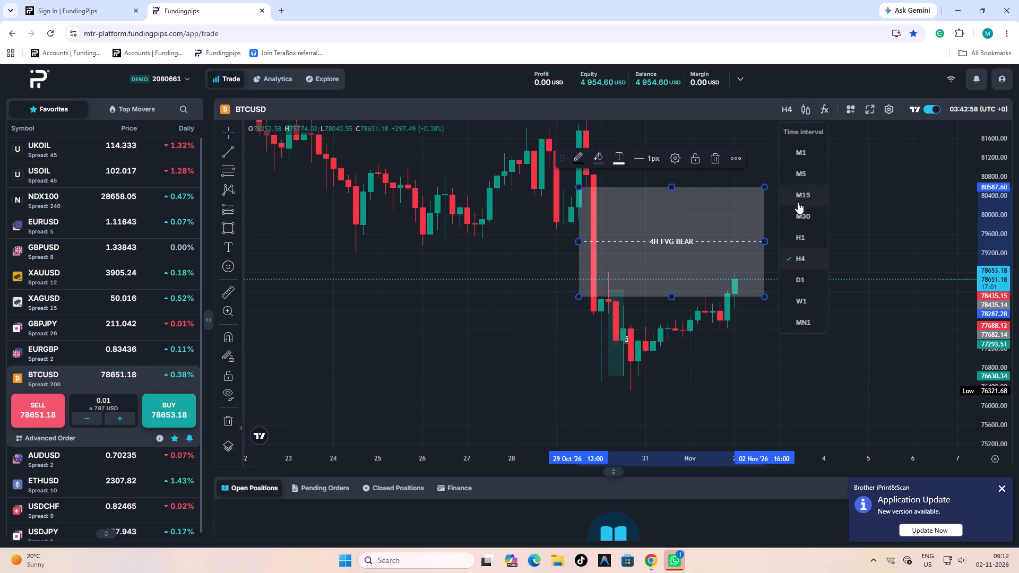
{"action": "left_click", "coordinate": [798, 202]}
Examine the M15 price action from 29 Oct to 02 Nov inside and below the 4H FVG BEAR zone.
{"action": "scroll", "coordinate": [702, 315], "scroll_direction": "down", "scroll_amount": 6}
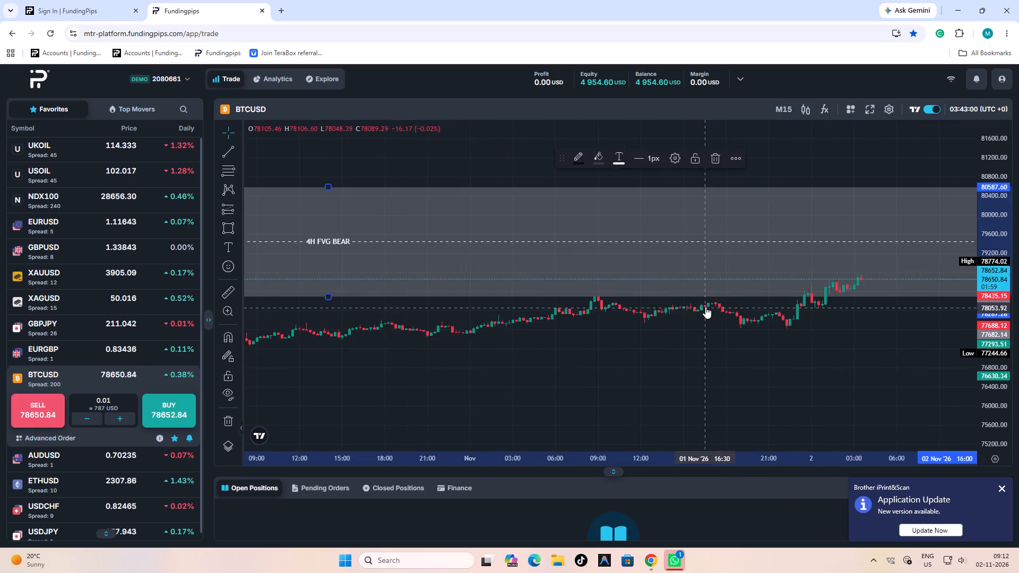
{"action": "scroll", "coordinate": [705, 307], "scroll_direction": "down", "scroll_amount": 12}
{"action": "left_click_drag", "start_coordinate": [782, 381], "coordinate": [716, 380]}
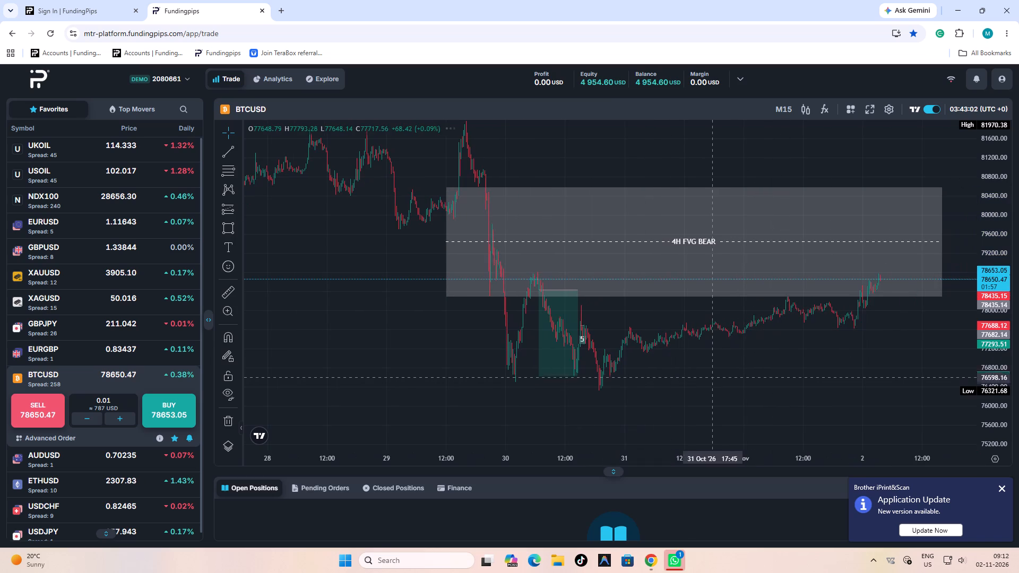
{"action": "scroll", "coordinate": [711, 374], "scroll_direction": "up", "scroll_amount": 2}
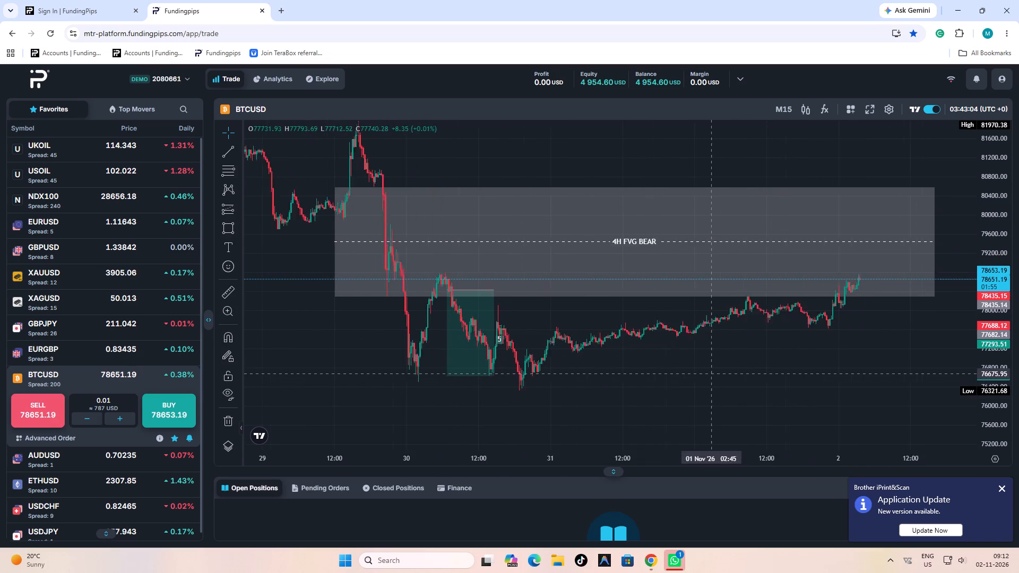
{"action": "scroll", "coordinate": [711, 374], "scroll_direction": "up", "scroll_amount": 1}
{"action": "left_click_drag", "start_coordinate": [998, 296], "coordinate": [1001, 236]}
{"action": "scroll", "coordinate": [800, 384], "scroll_direction": "up", "scroll_amount": 2}
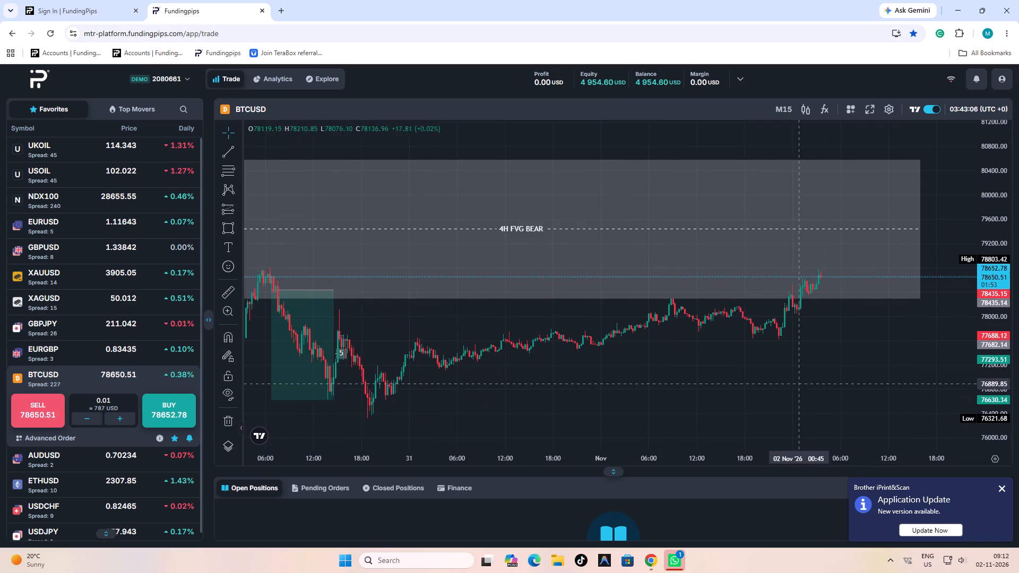
{"action": "left_click_drag", "start_coordinate": [549, 397], "coordinate": [789, 387]}
{"action": "scroll", "coordinate": [712, 384], "scroll_direction": "up", "scroll_amount": 3}
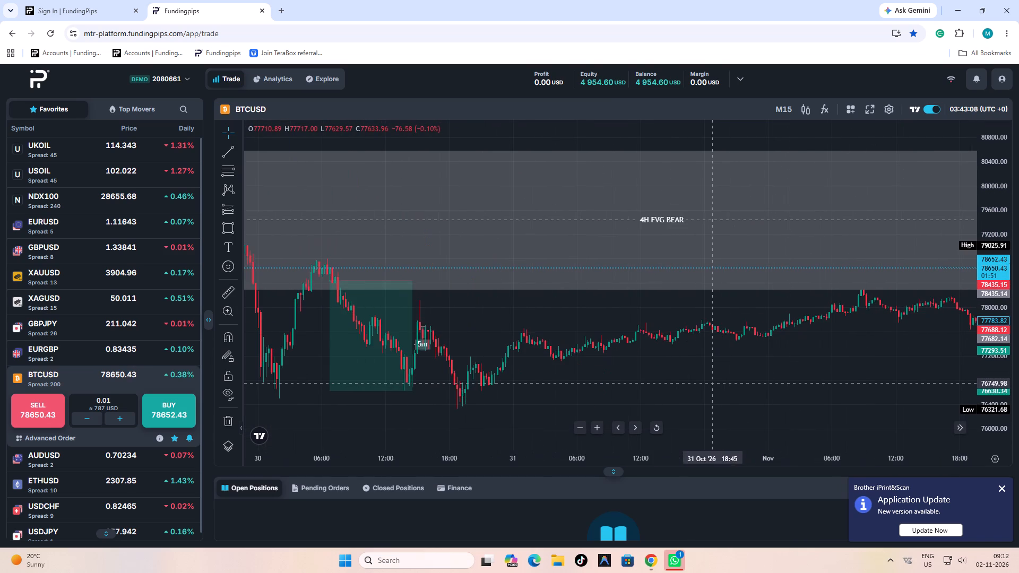
{"action": "scroll", "coordinate": [712, 383], "scroll_direction": "up", "scroll_amount": 3}
Draw a rectangle from about 78338 to 78210 near the latest M15 candles, spanning 02 Nov 00:30 to 05:00.
{"action": "scroll", "coordinate": [713, 380], "scroll_direction": "down", "scroll_amount": 8}
{"action": "left_click_drag", "start_coordinate": [841, 368], "coordinate": [711, 364]}
{"action": "scroll", "coordinate": [715, 363], "scroll_direction": "up", "scroll_amount": 18}
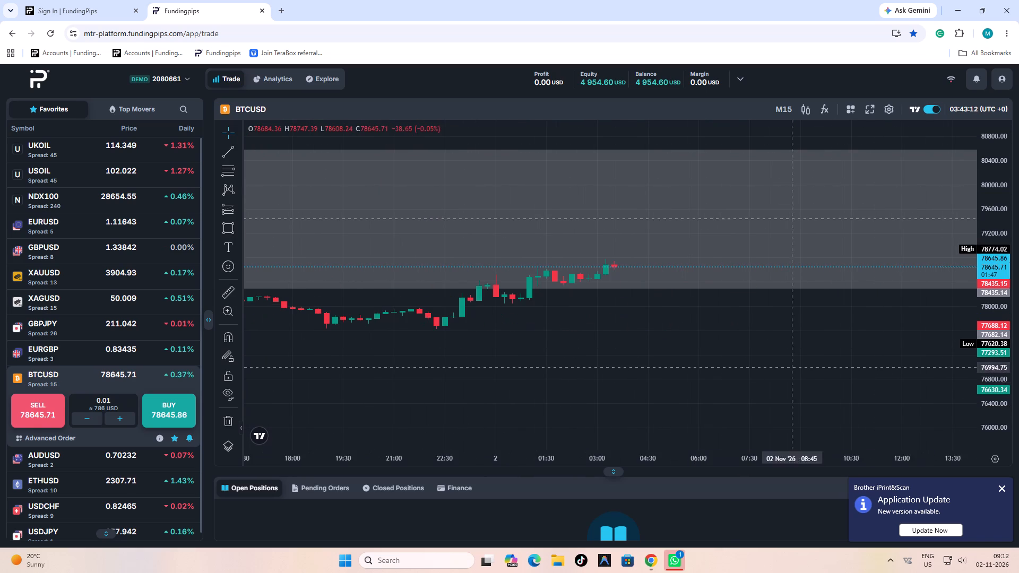
{"action": "left_click_drag", "start_coordinate": [1005, 353], "coordinate": [986, 103]}
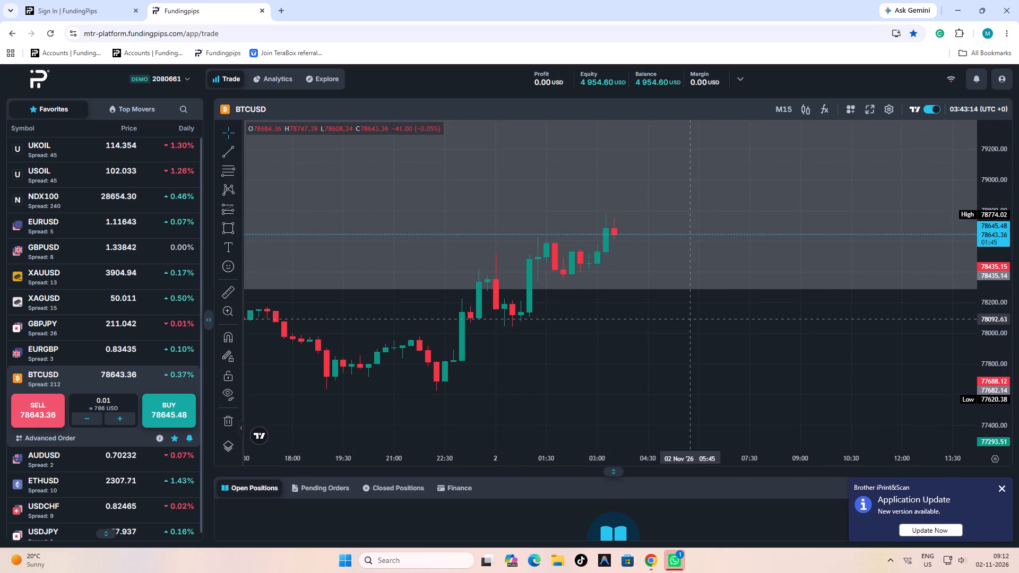
{"action": "left_click", "coordinate": [228, 224]}
{"action": "left_click_drag", "start_coordinate": [517, 281], "coordinate": [541, 295]}
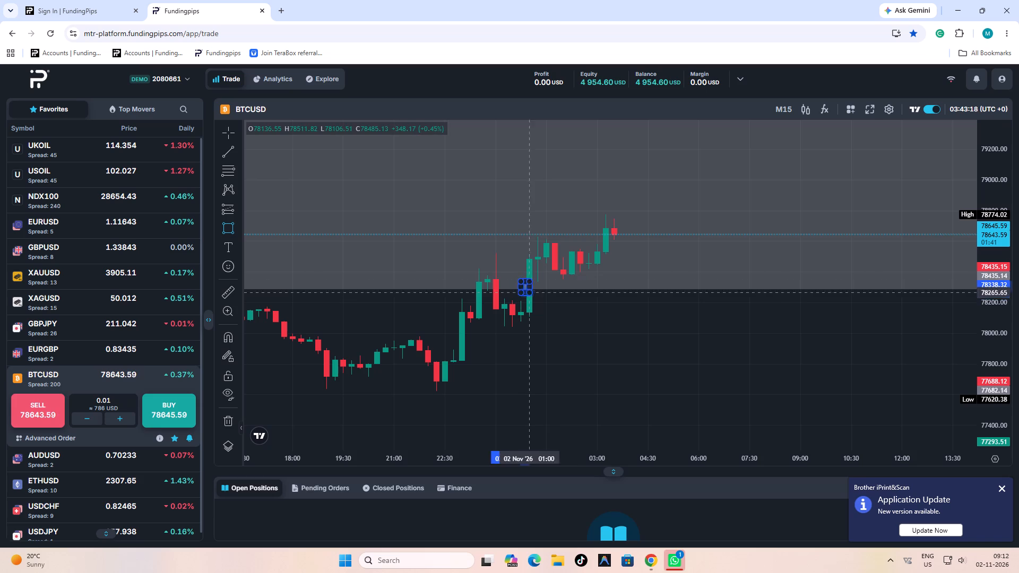
{"action": "left_click_drag", "start_coordinate": [541, 295], "coordinate": [665, 298]}
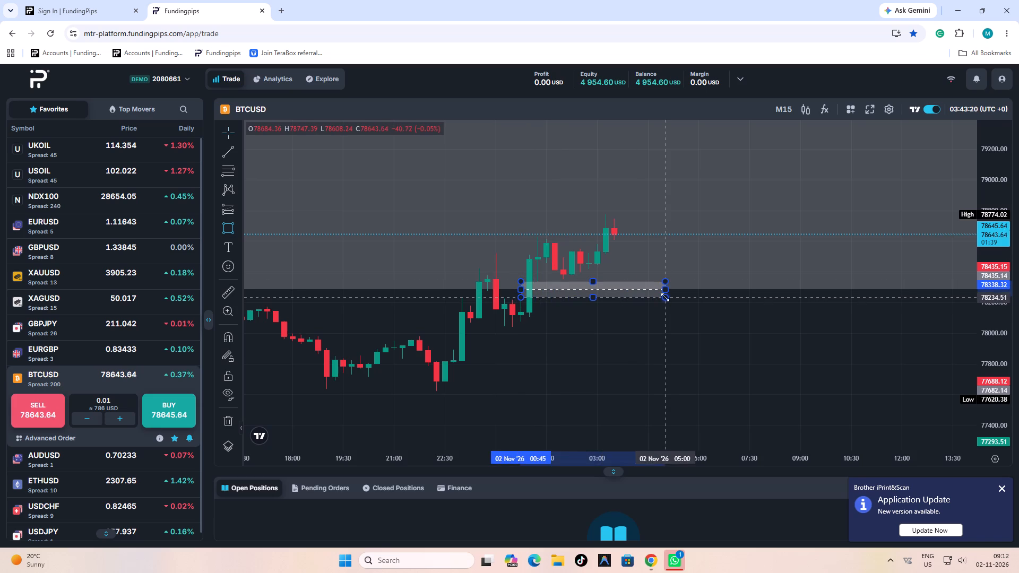
{"action": "left_click", "coordinate": [665, 297]}
{"action": "left_click_drag", "start_coordinate": [518, 289], "coordinate": [509, 289]}
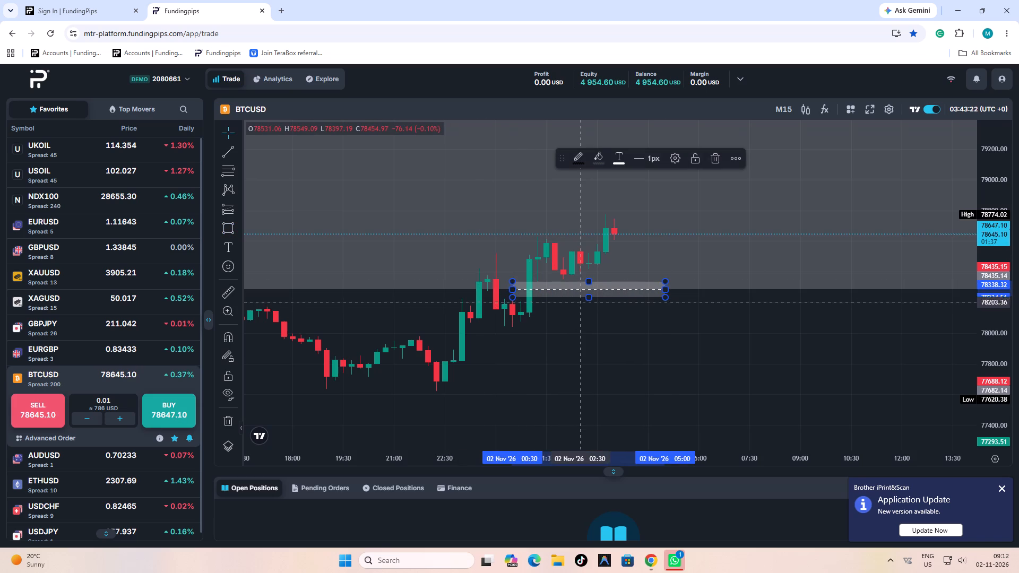
{"action": "left_click", "coordinate": [592, 298]}
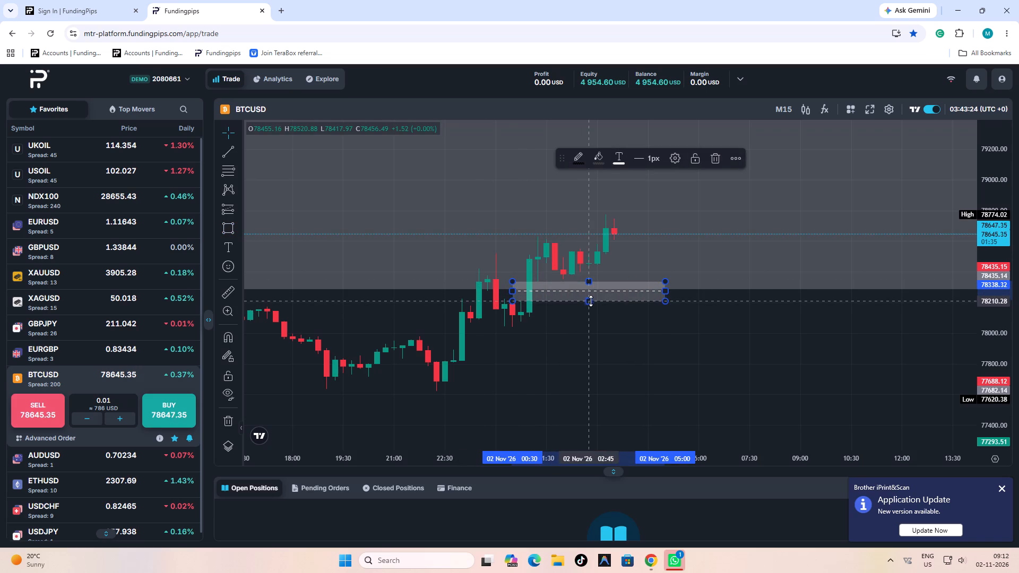
{"action": "left_click", "coordinate": [591, 352]}
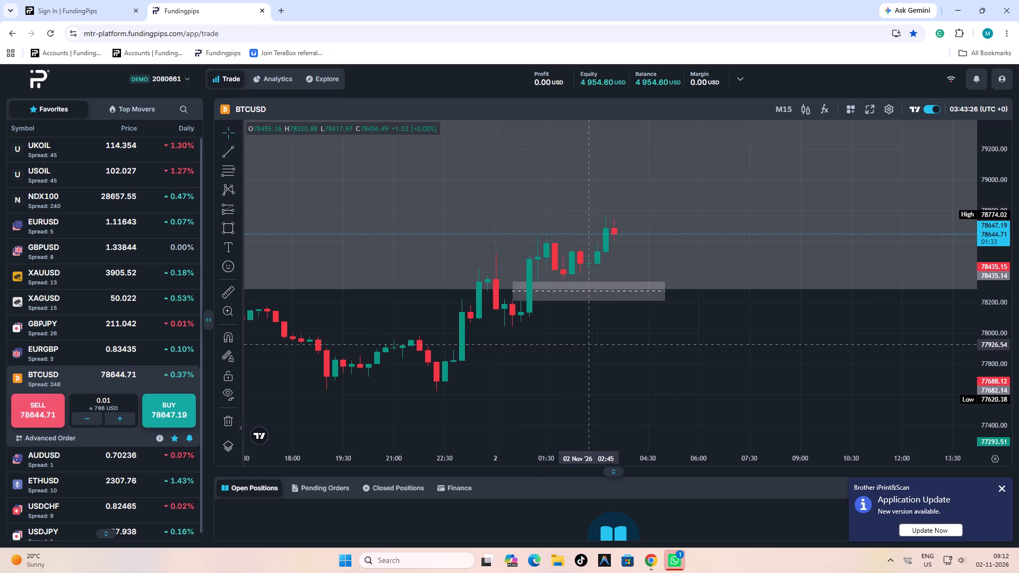
Add the text "15m Bullish FVG" to the small rectangle at the lower edge of the 4H FVG BEAR zone.
{"action": "left_click", "coordinate": [583, 294]}
{"action": "double_click", "coordinate": [582, 287]}
{"action": "double_click", "coordinate": [582, 292]}
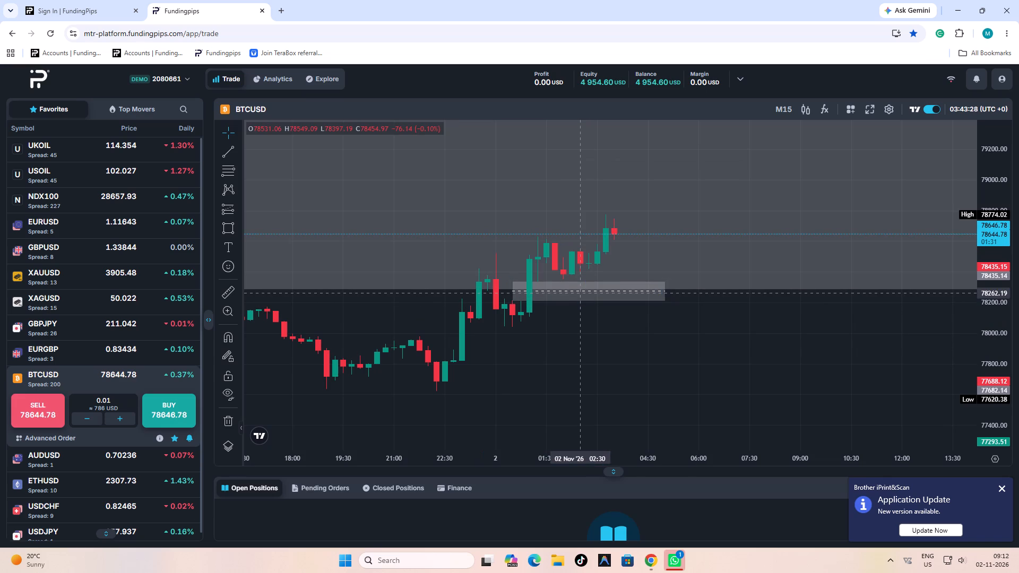
{"action": "double_click", "coordinate": [585, 298]}
{"action": "double_click", "coordinate": [581, 298]}
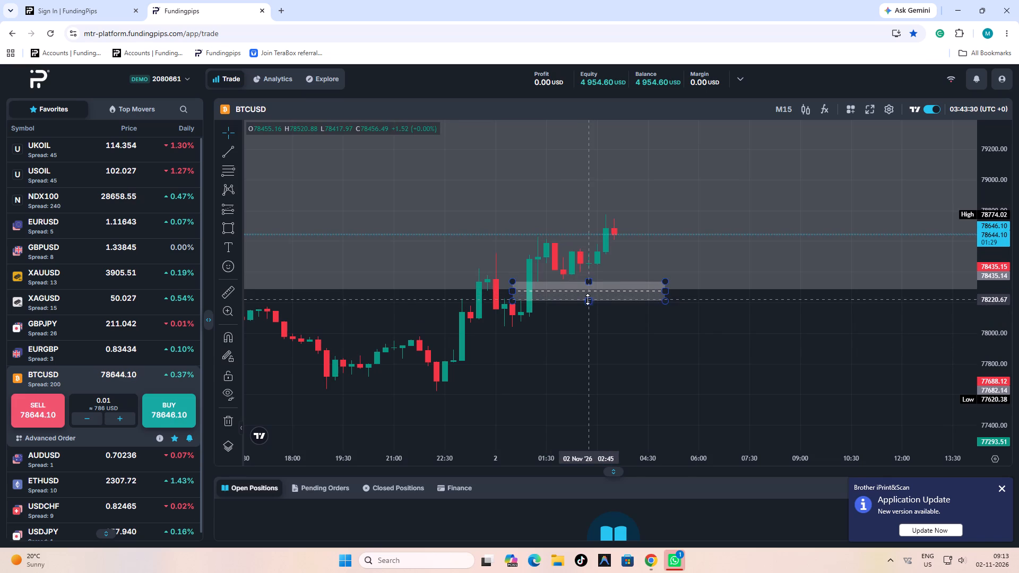
{"action": "double_click", "coordinate": [588, 299]}
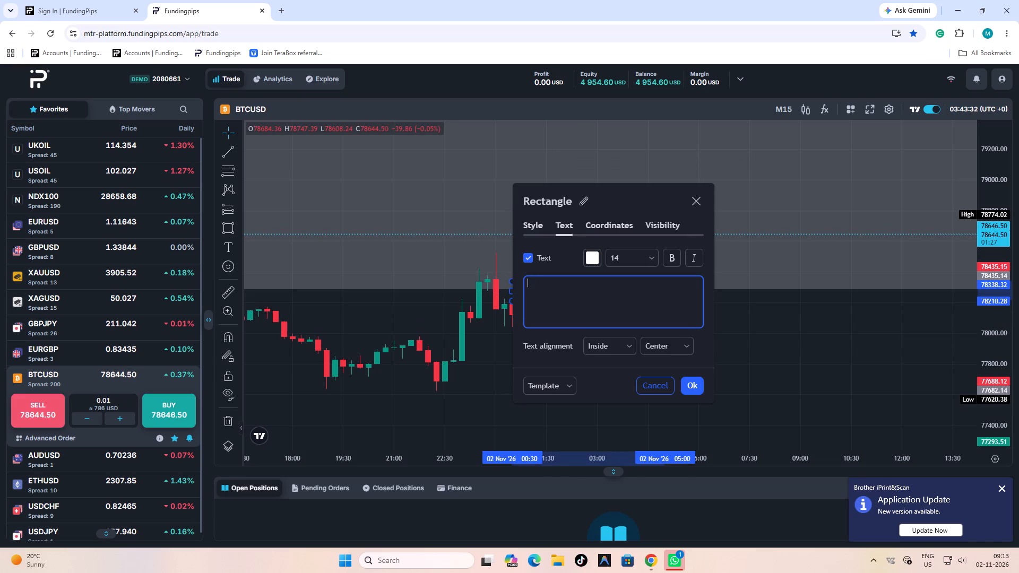
{"action": "type", "text": "15"}
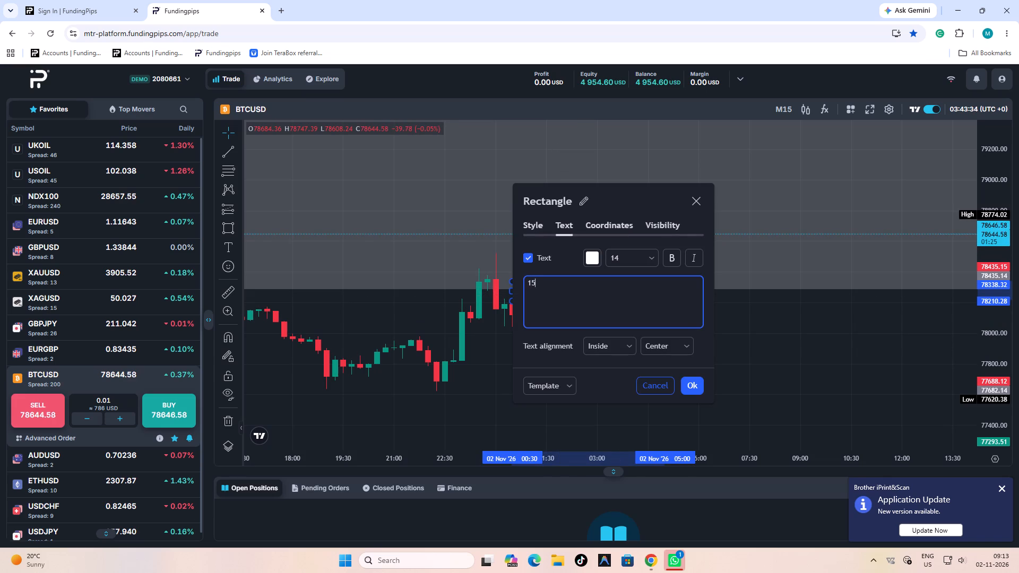
{"action": "type", "text": "m"}
{"action": "key", "text": "space"}
{"action": "type", "text": "Bullish FVG"}
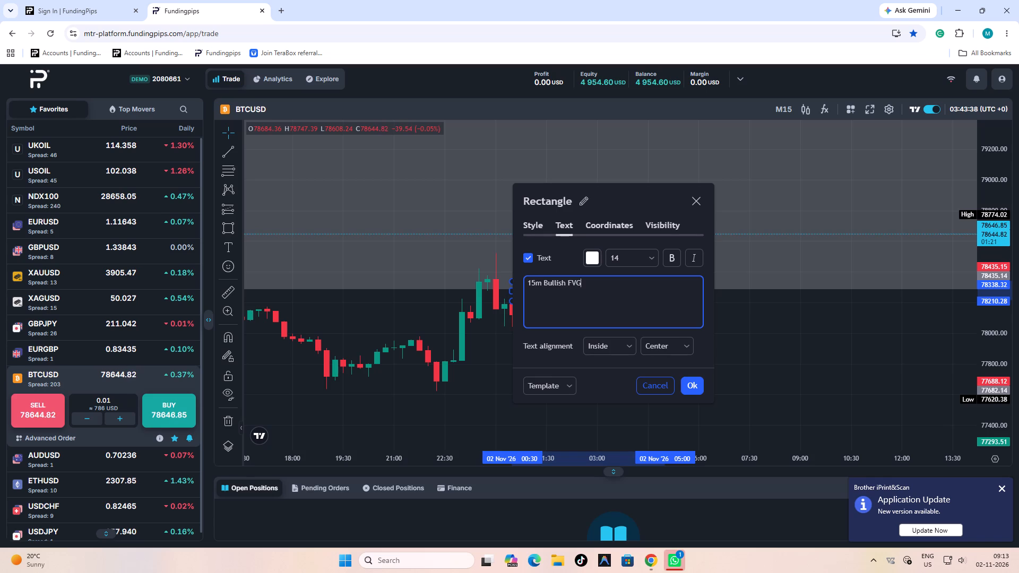
{"action": "key", "text": "Return"}
{"action": "key", "text": "BackSpace"}
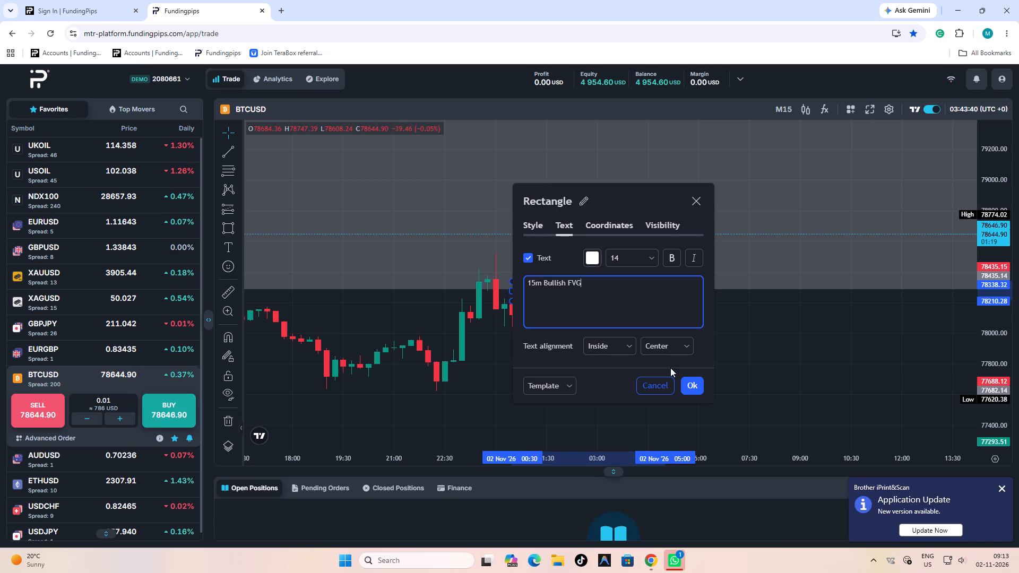
{"action": "left_click", "coordinate": [687, 377]}
{"action": "left_click", "coordinate": [565, 361]}
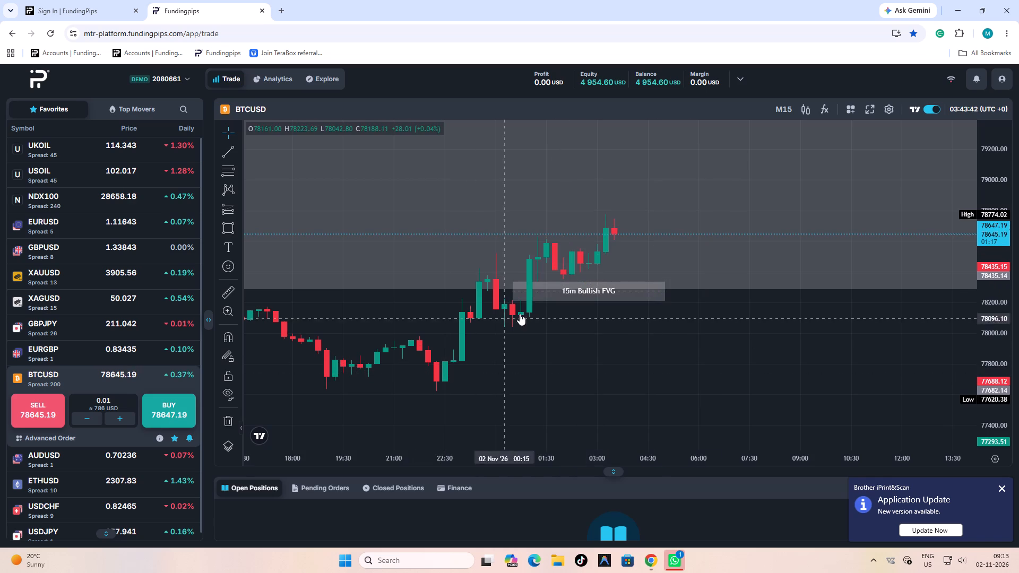
Draw a rectangle below the existing 15m zone from about 78065 to 77895, spanning 01 Nov 22:30 to 02 Nov 06:30.
{"action": "left_click", "coordinate": [223, 230]}
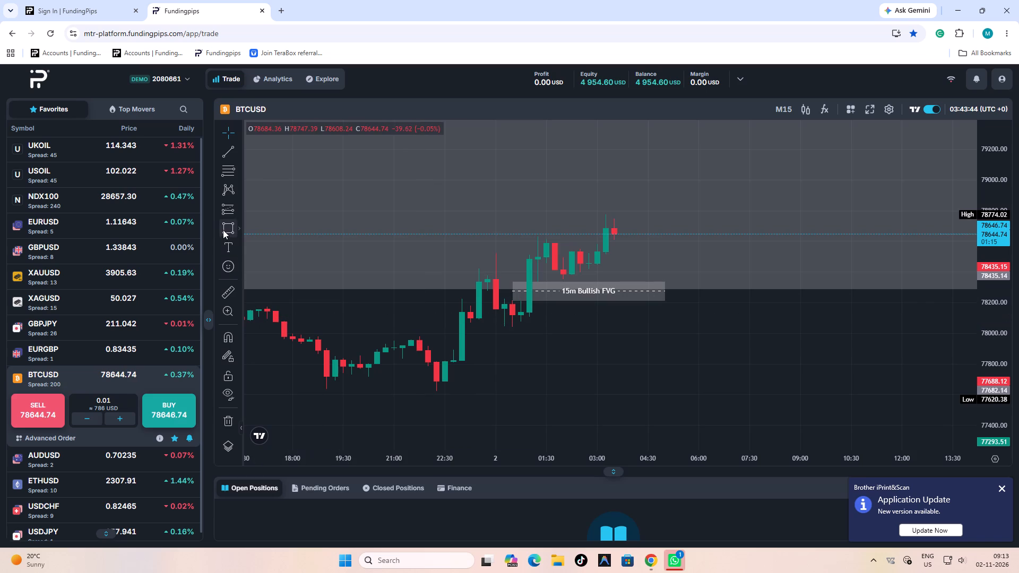
{"action": "left_click_drag", "start_coordinate": [448, 323], "coordinate": [454, 329]}
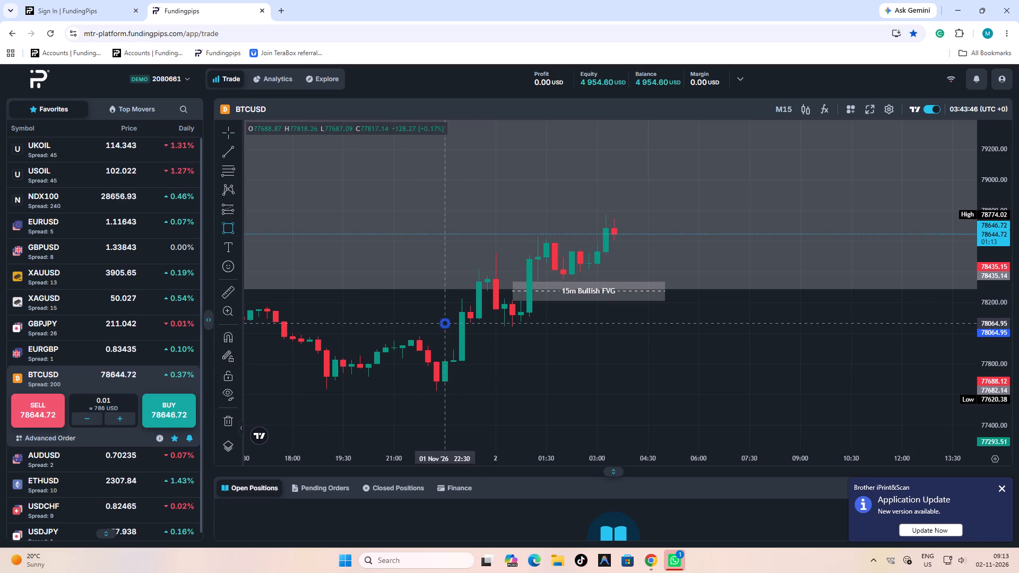
{"action": "left_click_drag", "start_coordinate": [454, 329], "coordinate": [494, 349]}
{"action": "left_click", "coordinate": [494, 349]}
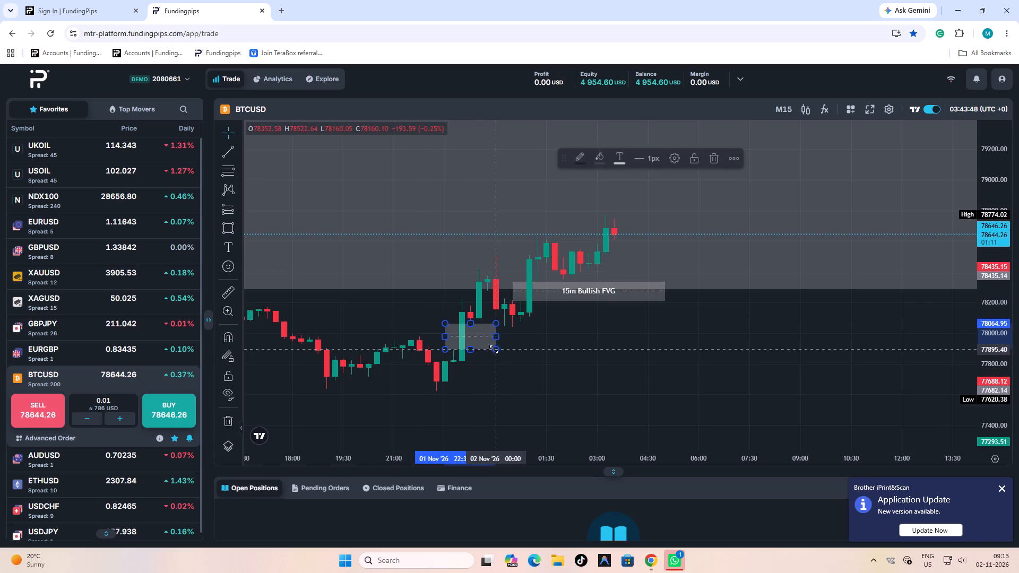
{"action": "left_click_drag", "start_coordinate": [496, 335], "coordinate": [717, 333]}
{"action": "left_click", "coordinate": [735, 348]}
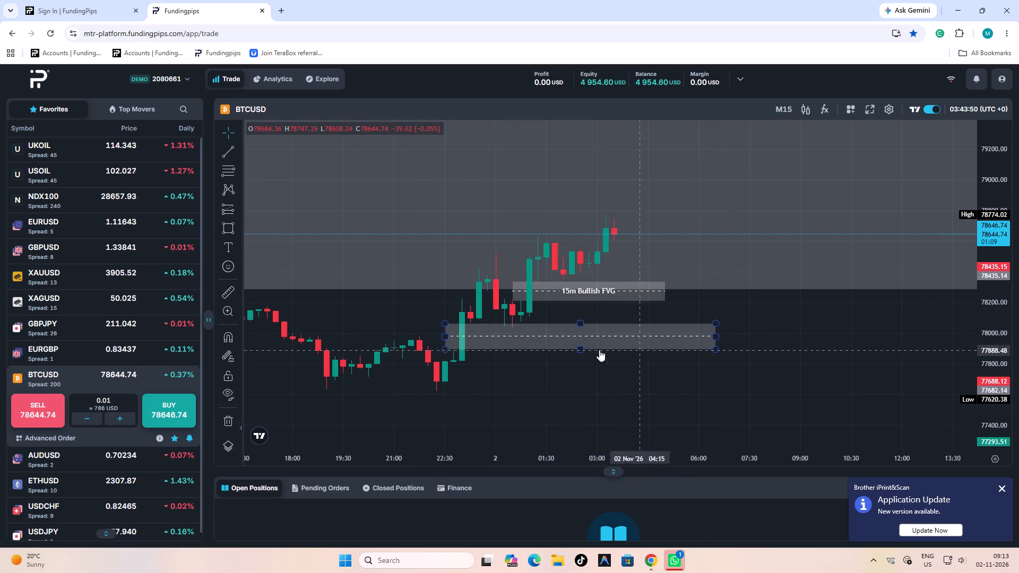
Add the text "15m Bullih FVG" to the lower rectangle around 78000.
{"action": "double_click", "coordinate": [586, 336]}
{"action": "type", "text": "15"}
{"action": "type", "text": "m Bullih FVG"}
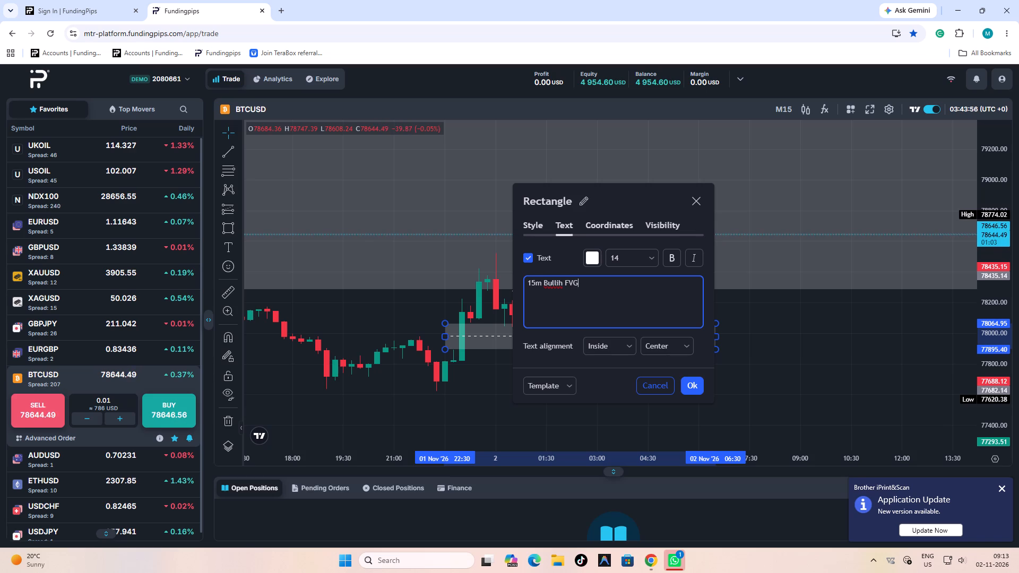
{"action": "left_click", "coordinate": [698, 379]}
{"action": "left_click", "coordinate": [736, 389]}
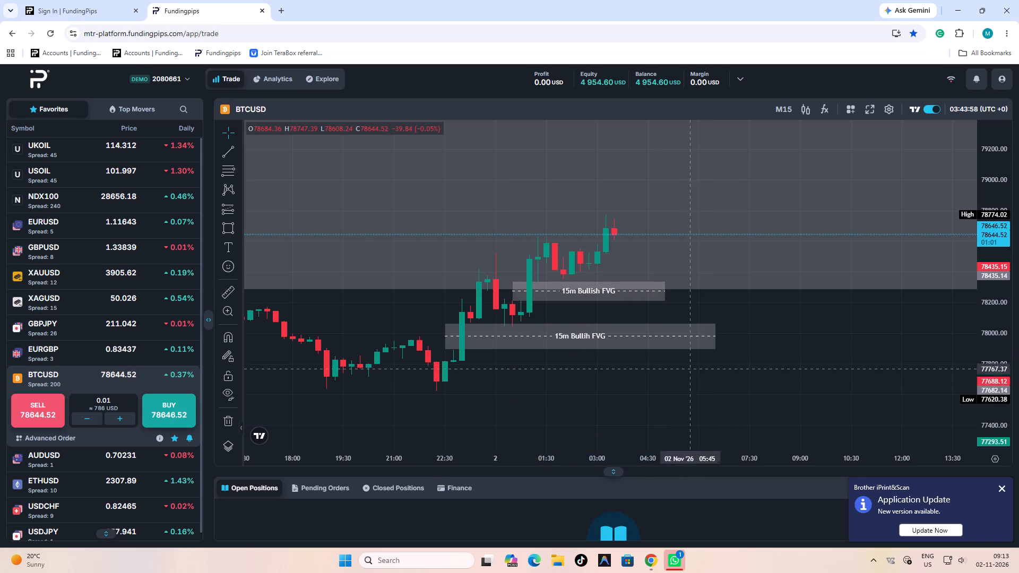
Switch the BTCUSD chart to the M5 time interval.
{"action": "scroll", "coordinate": [536, 380], "scroll_direction": "down", "scroll_amount": 3}
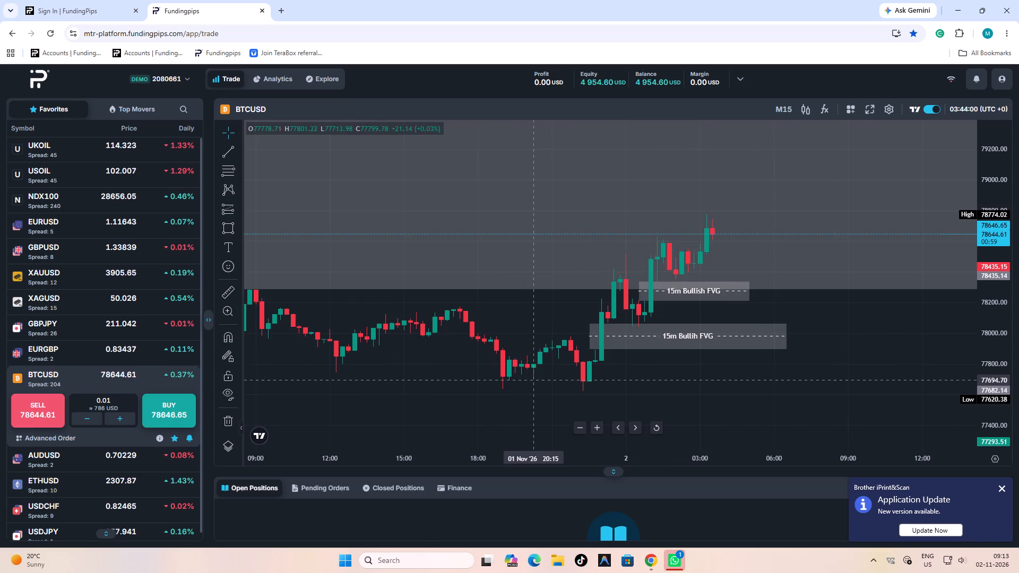
{"action": "scroll", "coordinate": [535, 380], "scroll_direction": "up", "scroll_amount": 4}
{"action": "scroll", "coordinate": [532, 380], "scroll_direction": "down", "scroll_amount": 6}
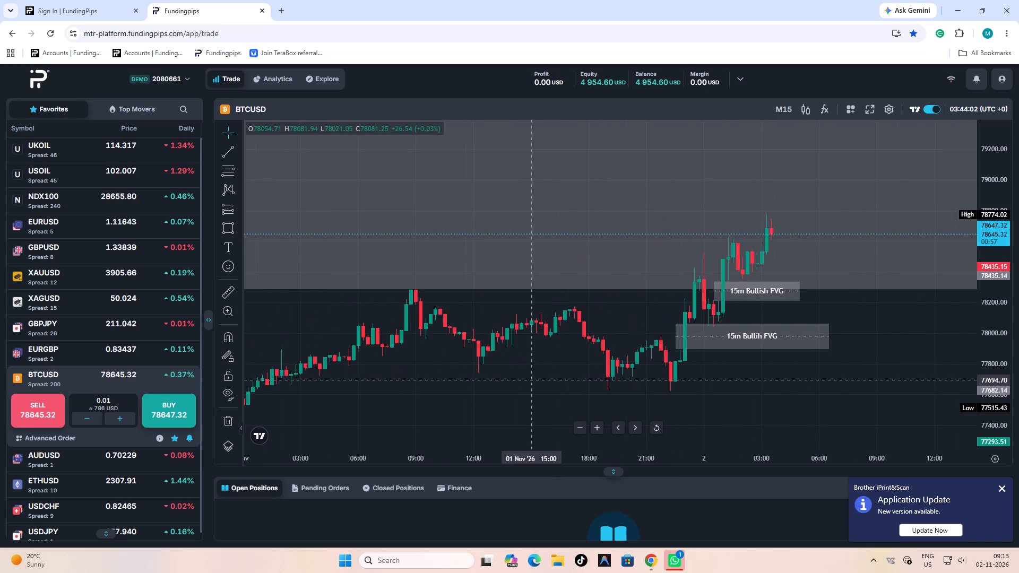
{"action": "scroll", "coordinate": [531, 378], "scroll_direction": "down", "scroll_amount": 4}
{"action": "scroll", "coordinate": [531, 378], "scroll_direction": "up", "scroll_amount": 9}
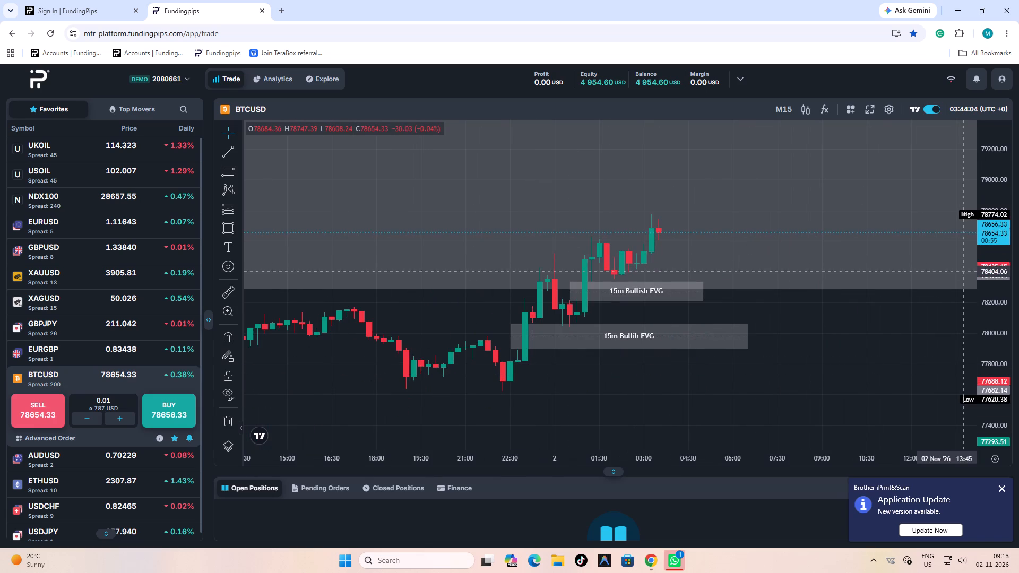
{"action": "left_click_drag", "start_coordinate": [999, 280], "coordinate": [998, 265]}
{"action": "left_click", "coordinate": [787, 108]}
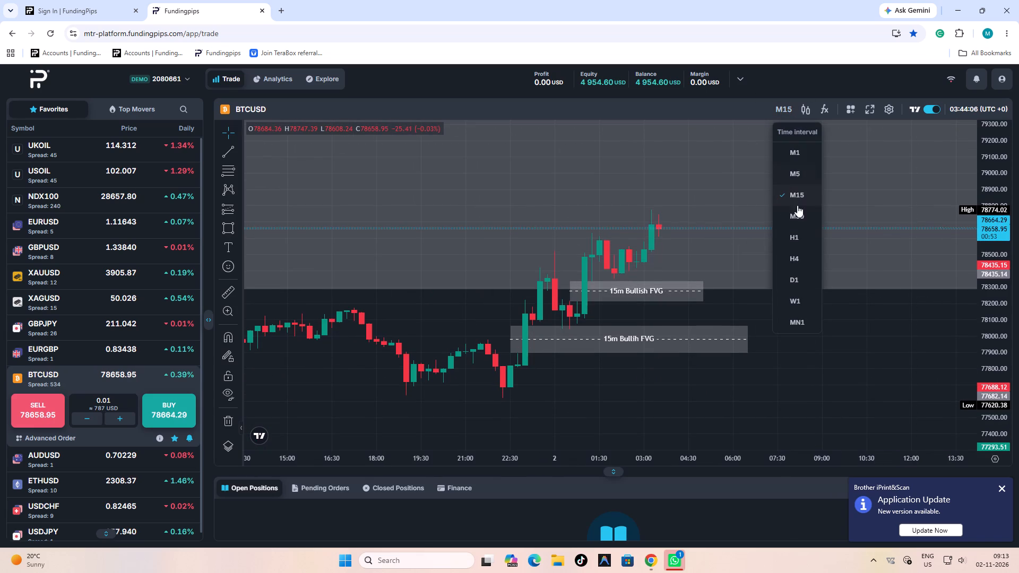
{"action": "left_click", "coordinate": [793, 172]}
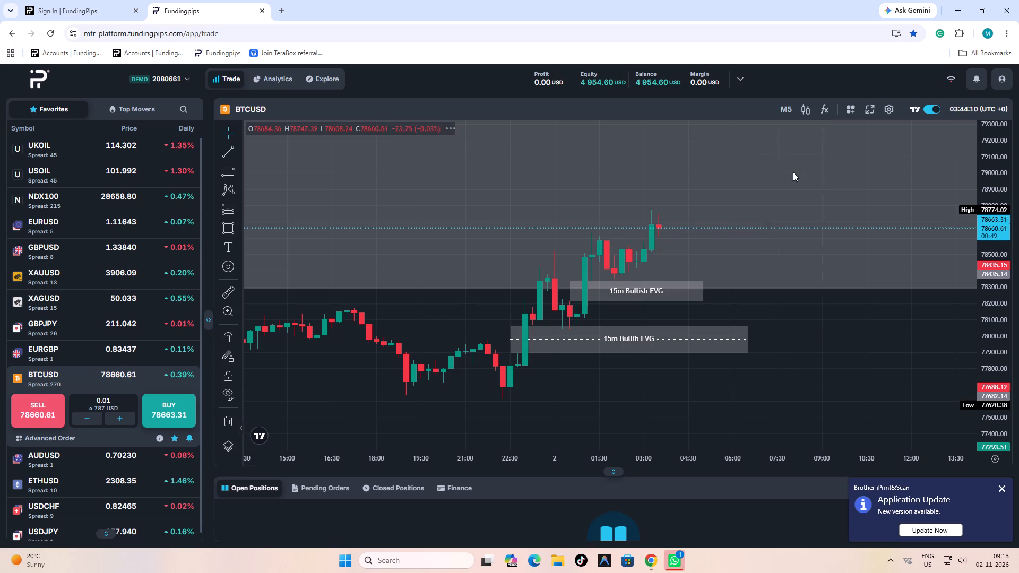
Extend the upper 15m Bullish FVG rectangle's later edge to about 06:20 on 02 Nov.
{"action": "scroll", "coordinate": [770, 326], "scroll_direction": "down", "scroll_amount": 5}
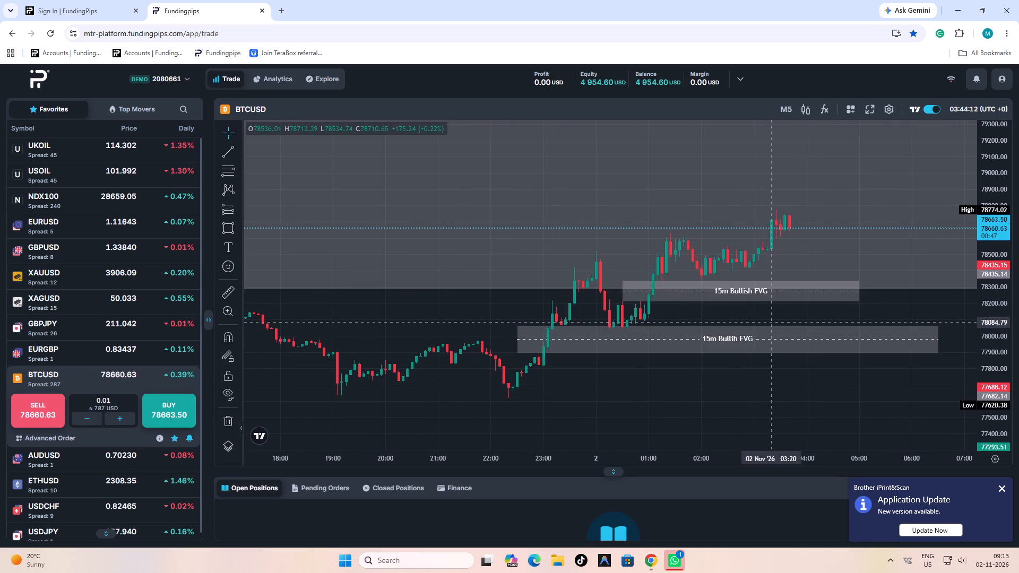
{"action": "left_click_drag", "start_coordinate": [1000, 324], "coordinate": [981, 232]}
{"action": "scroll", "coordinate": [967, 250], "scroll_direction": "up", "scroll_amount": 4}
{"action": "left_click_drag", "start_coordinate": [597, 322], "coordinate": [595, 329]}
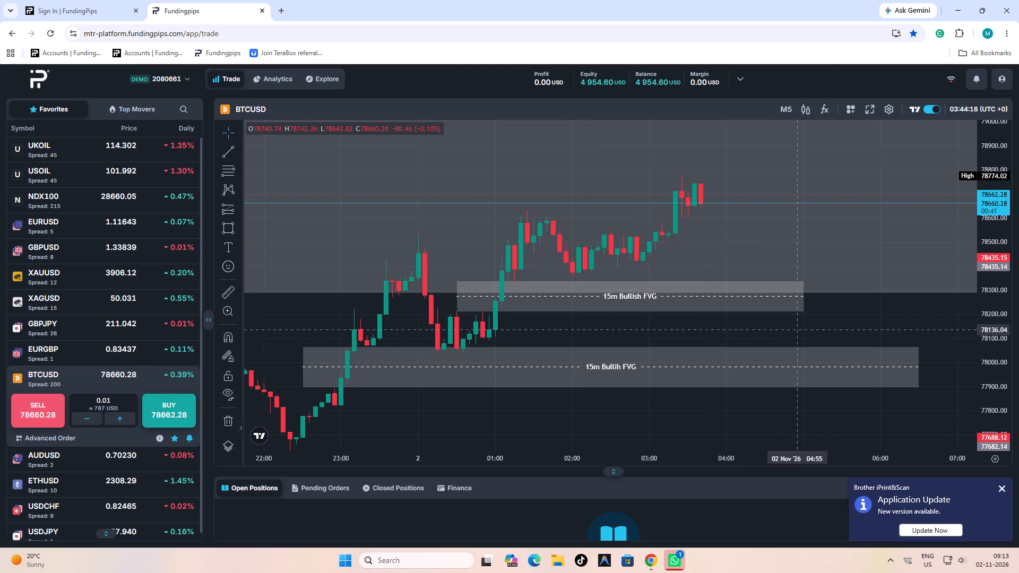
{"action": "left_click_drag", "start_coordinate": [804, 297], "coordinate": [909, 293]}
{"action": "left_click", "coordinate": [694, 326]}
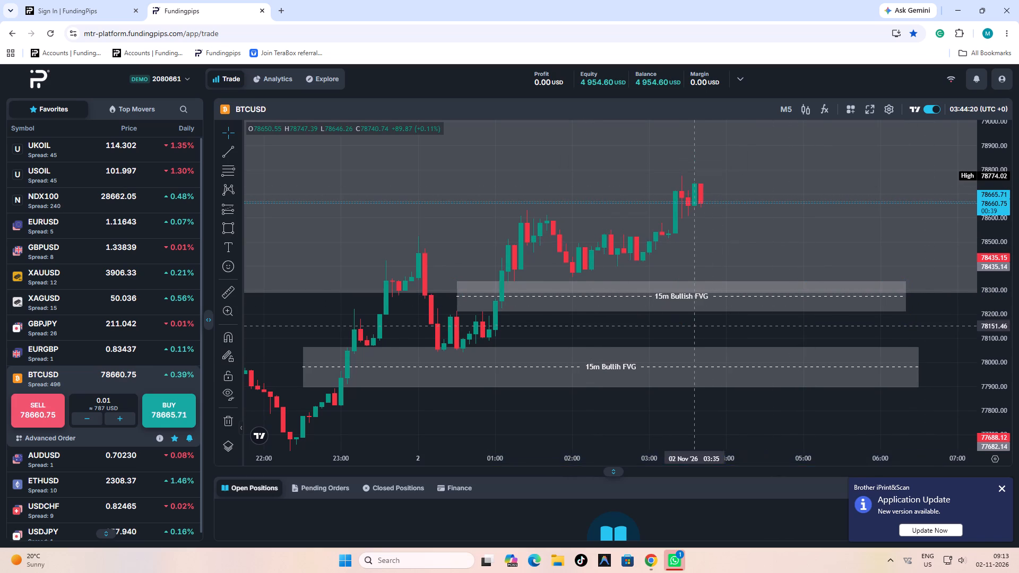
Measure the BTCUSD rise from about 78061 at 00:15 to about 78788 at 03:40 on 02 Nov.
{"action": "scroll", "coordinate": [694, 324], "scroll_direction": "down", "scroll_amount": 3}
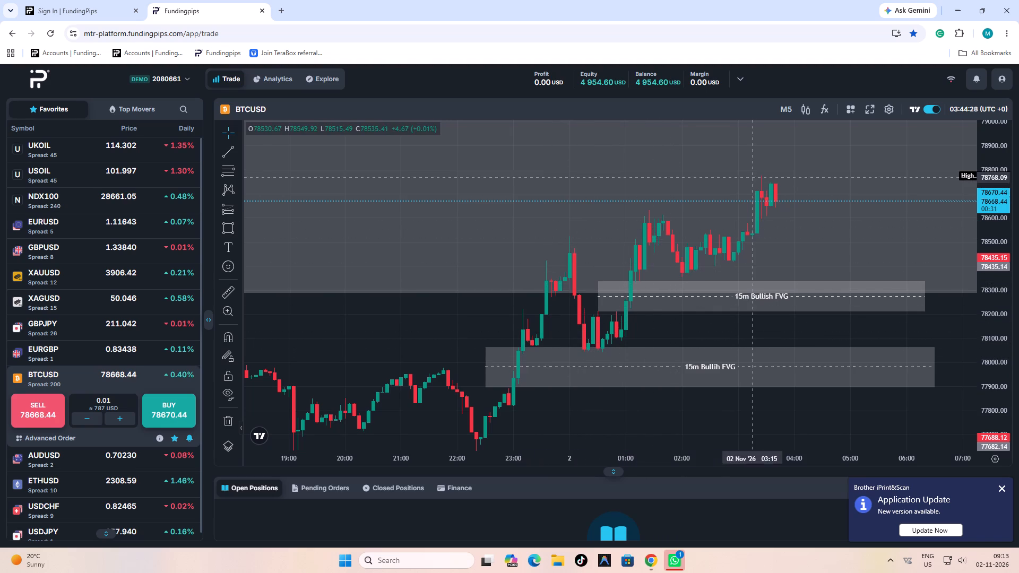
{"action": "left_click", "coordinate": [231, 293]}
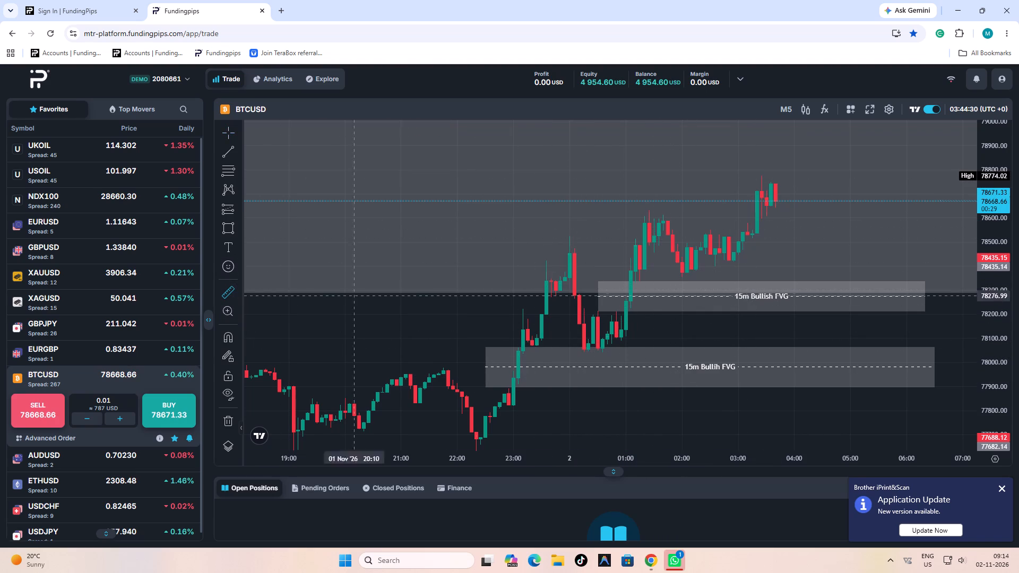
{"action": "left_click", "coordinate": [583, 348]}
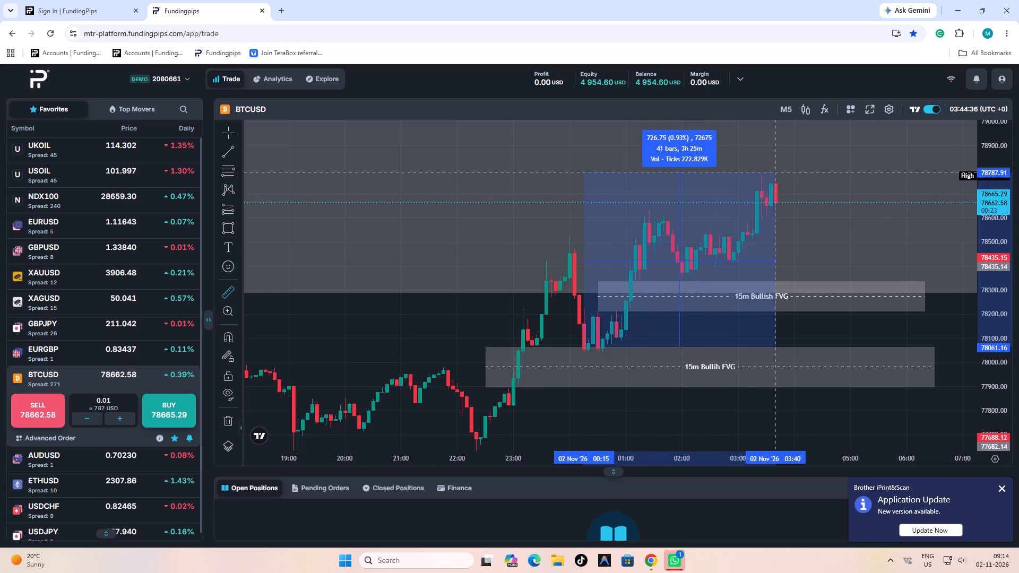
{"action": "left_click", "coordinate": [775, 172]}
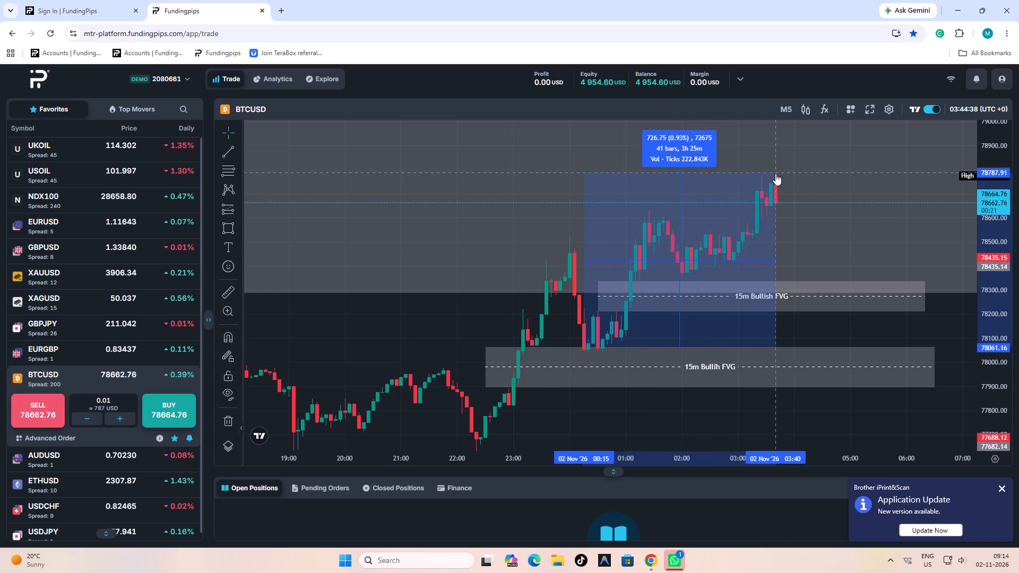
{"action": "left_click", "coordinate": [790, 324]}
Open the XAUUSD chart and bring the latest M5 candles of 02 Nov into view.
{"action": "scroll", "coordinate": [703, 315], "scroll_direction": "down", "scroll_amount": 4}
{"action": "scroll", "coordinate": [804, 414], "scroll_direction": "up", "scroll_amount": 4}
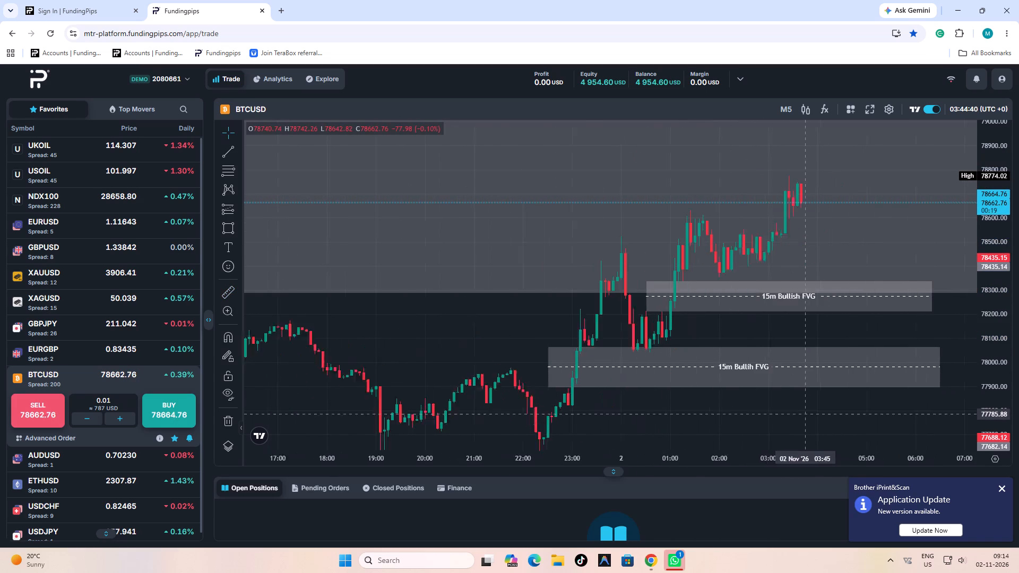
{"action": "left_click", "coordinate": [53, 280]}
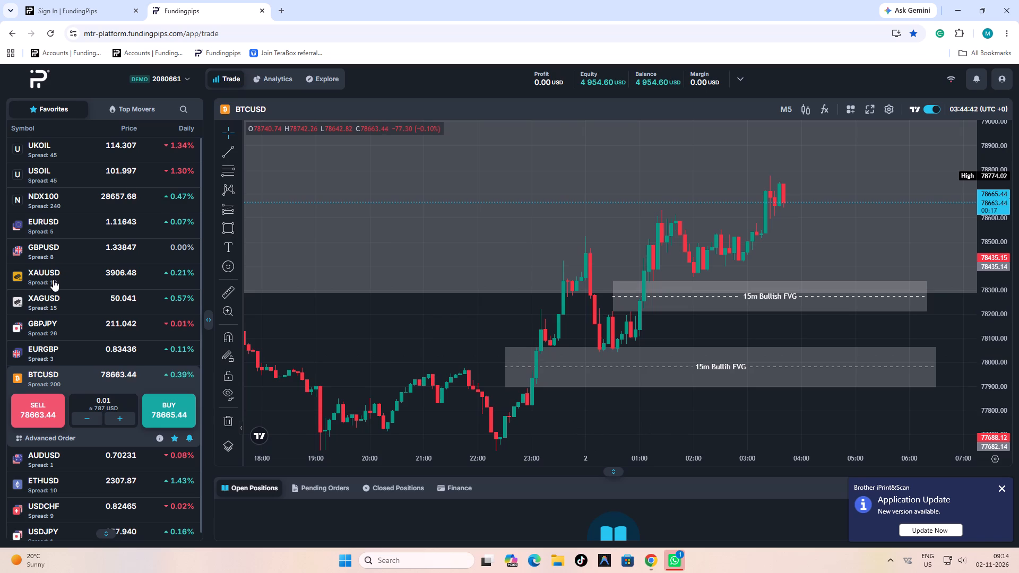
{"action": "scroll", "coordinate": [711, 420], "scroll_direction": "down", "scroll_amount": 1}
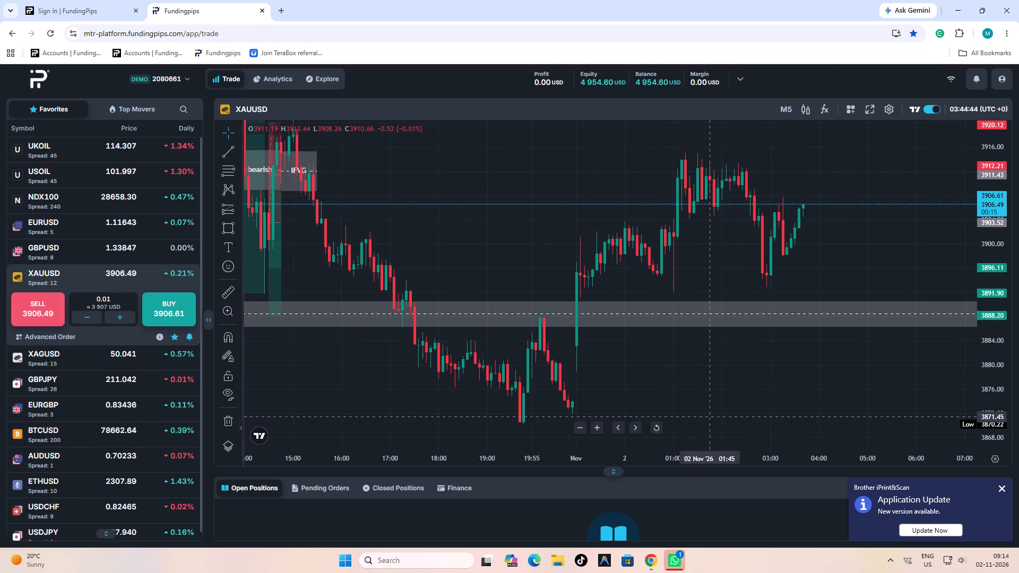
{"action": "scroll", "coordinate": [712, 401], "scroll_direction": "up", "scroll_amount": 2}
{"action": "left_click_drag", "start_coordinate": [626, 379], "coordinate": [674, 379]}
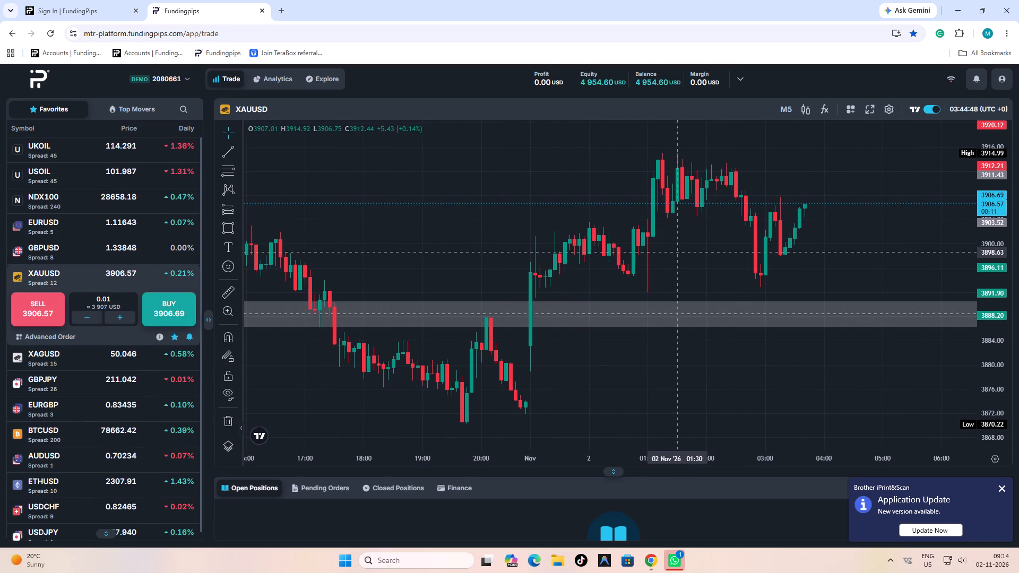
{"action": "left_click_drag", "start_coordinate": [675, 255], "coordinate": [633, 313]}
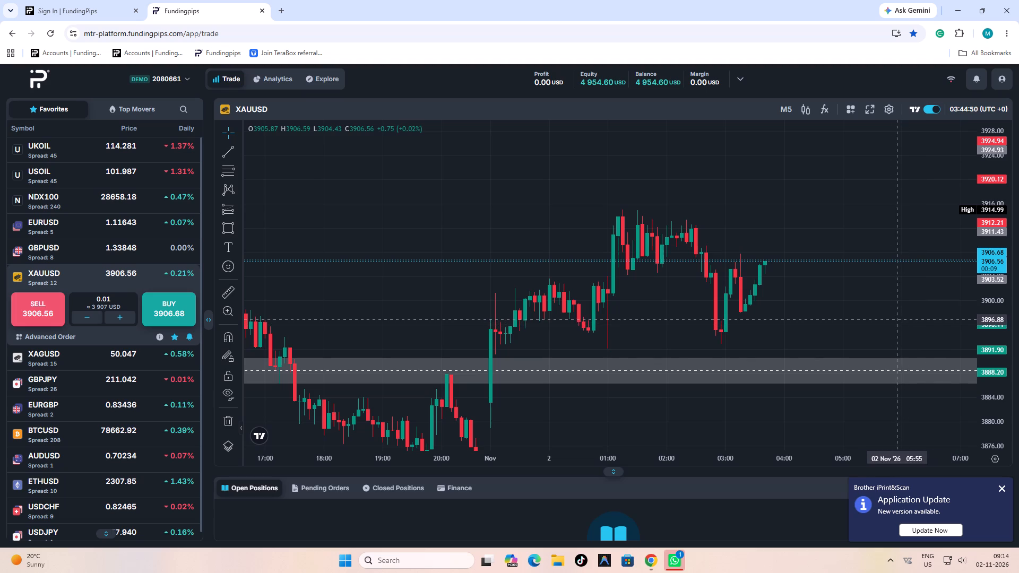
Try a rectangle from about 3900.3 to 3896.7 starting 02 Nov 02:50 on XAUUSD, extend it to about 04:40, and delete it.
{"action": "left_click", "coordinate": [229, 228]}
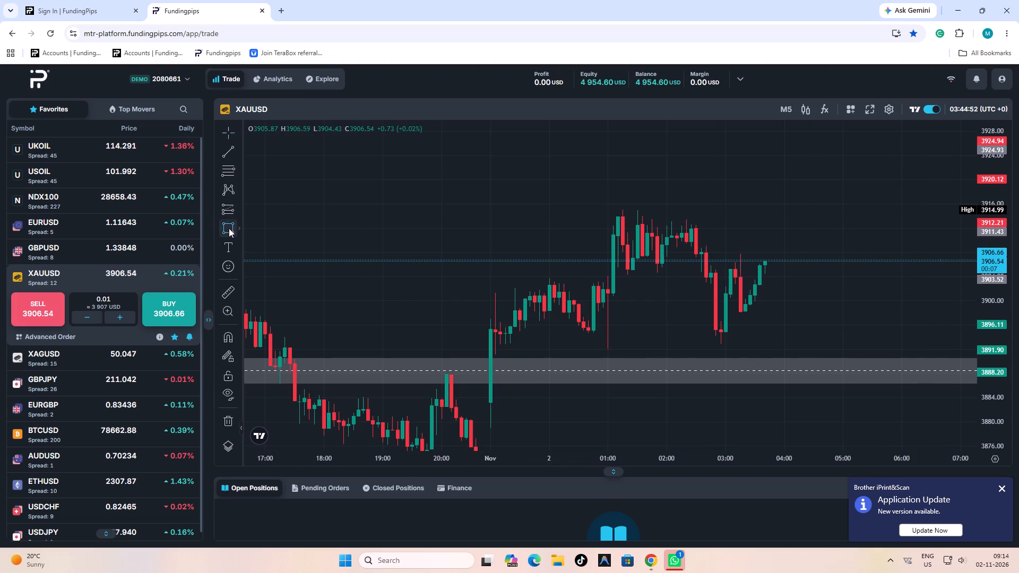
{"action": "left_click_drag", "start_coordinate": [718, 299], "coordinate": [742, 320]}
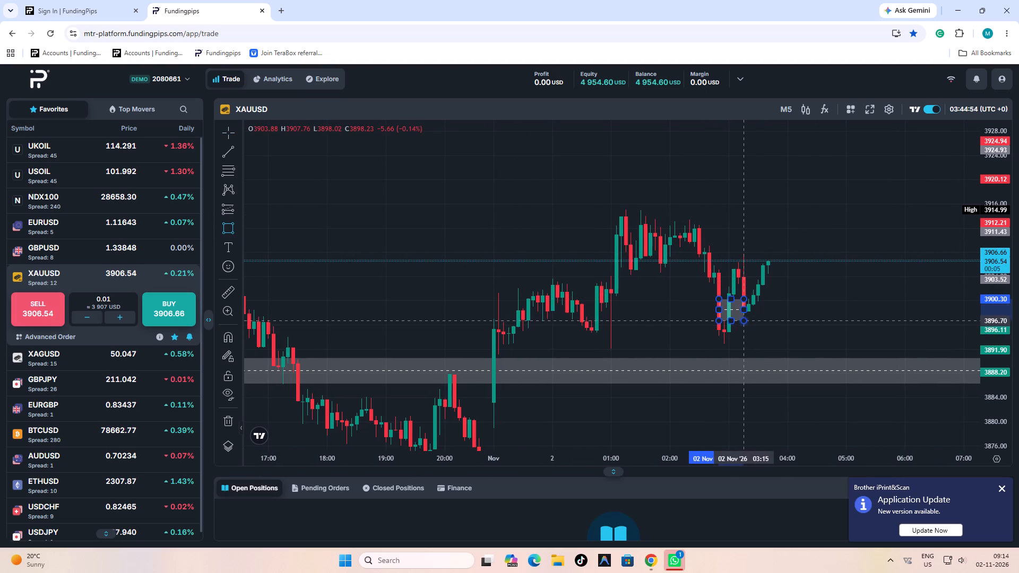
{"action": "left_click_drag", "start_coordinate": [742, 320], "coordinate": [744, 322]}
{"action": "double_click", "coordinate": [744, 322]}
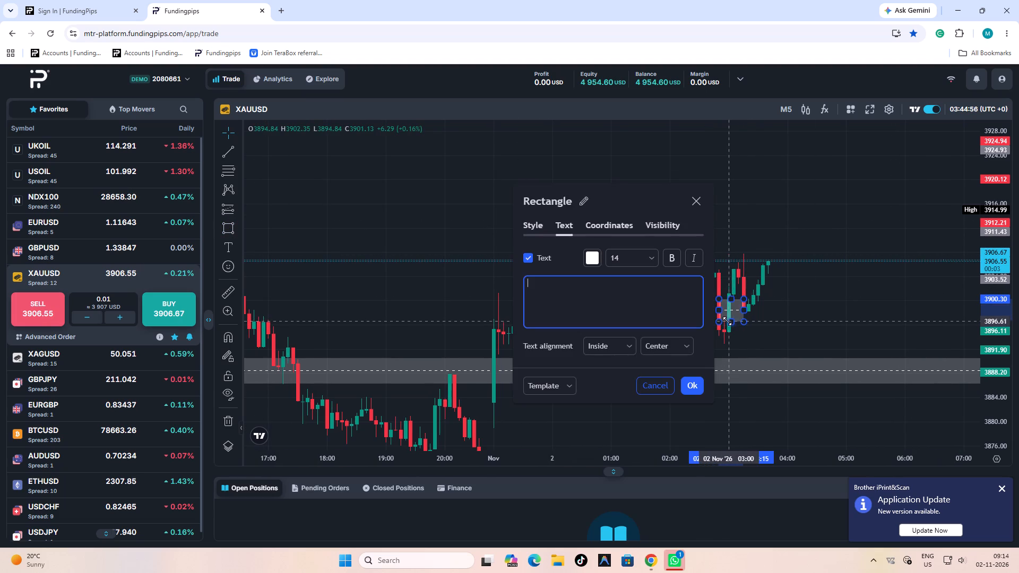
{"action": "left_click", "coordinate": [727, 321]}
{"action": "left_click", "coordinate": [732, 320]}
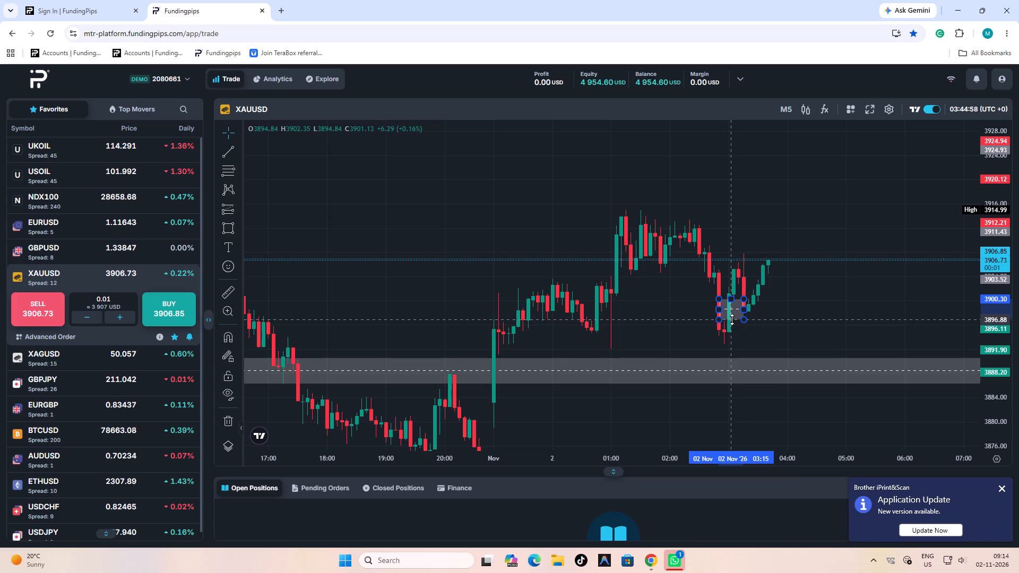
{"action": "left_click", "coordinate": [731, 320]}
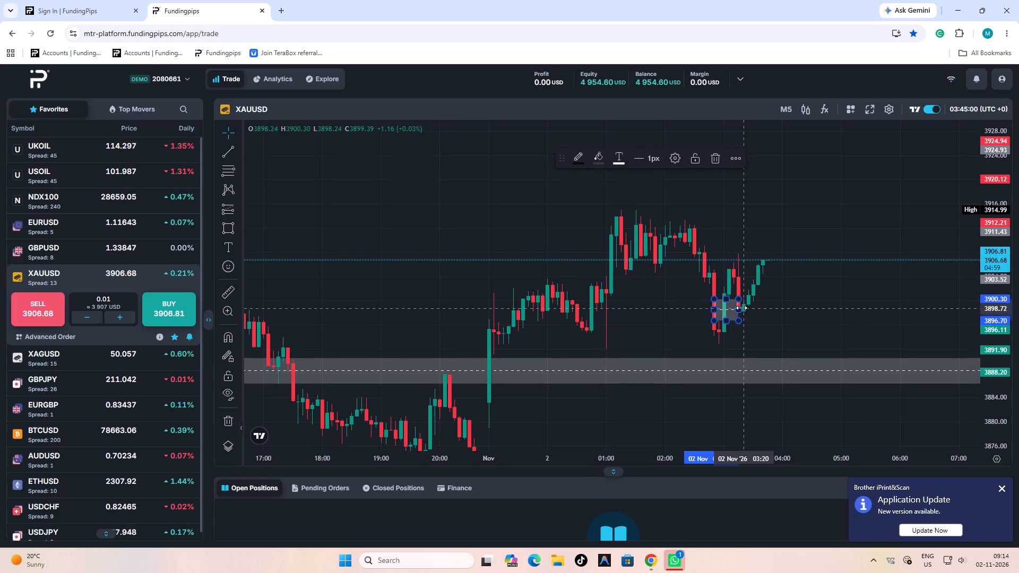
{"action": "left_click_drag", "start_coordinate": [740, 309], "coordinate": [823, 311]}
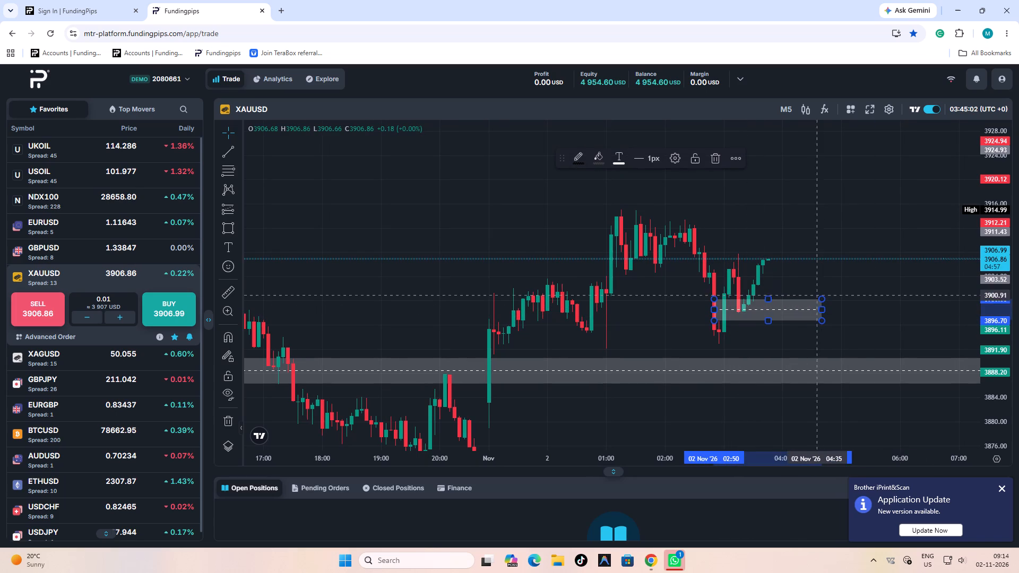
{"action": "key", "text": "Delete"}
Switch the XAUUSD chart to the M15 time interval.
{"action": "left_click", "coordinate": [783, 101]}
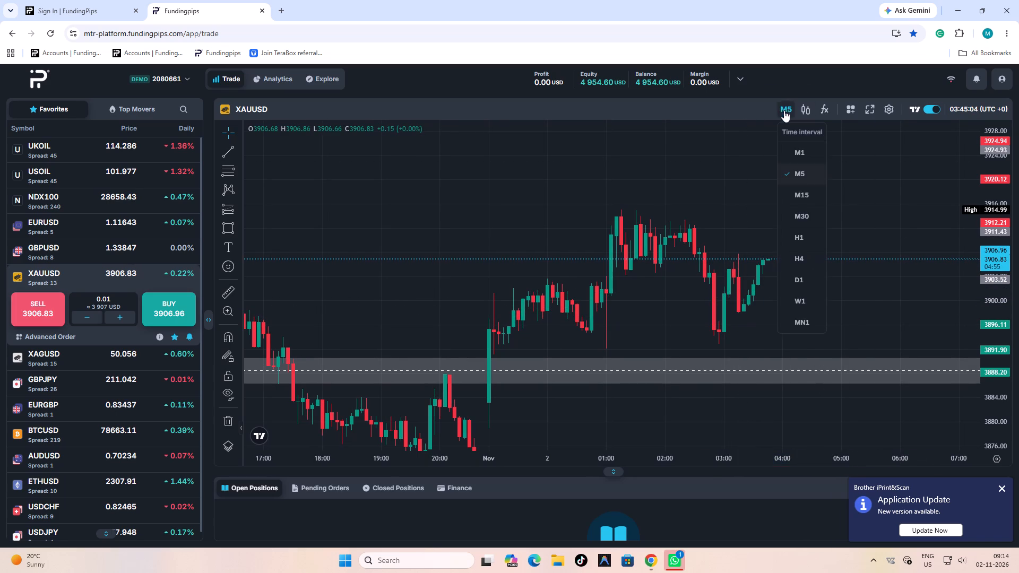
{"action": "left_click", "coordinate": [805, 189]}
Draw a rectangle on XAUUSD M15 from about 3909.15 to 3905.91, spanning 02 Nov 02:15 to 03:15.
{"action": "scroll", "coordinate": [768, 324], "scroll_direction": "up", "scroll_amount": 4}
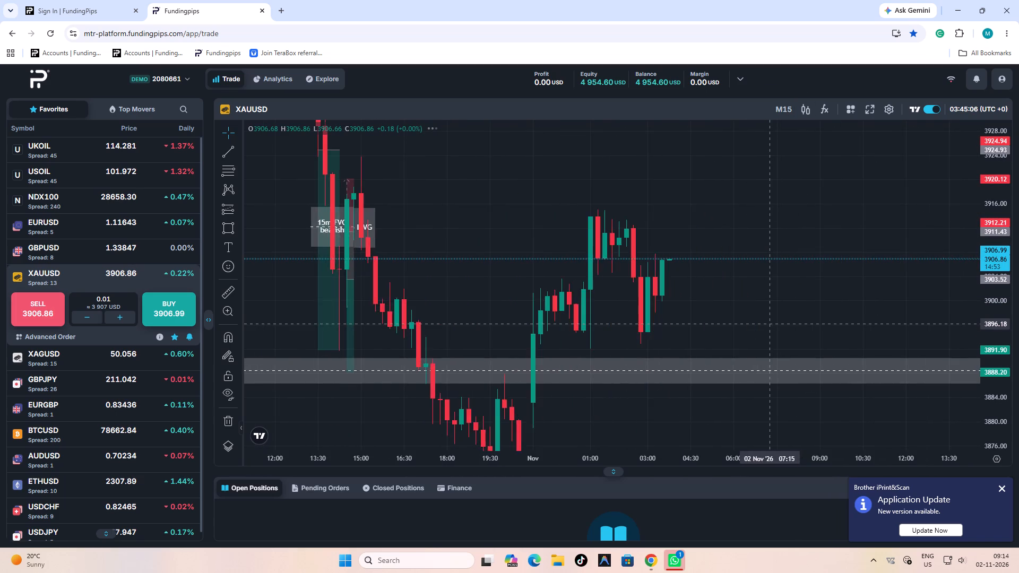
{"action": "scroll", "coordinate": [768, 324], "scroll_direction": "up", "scroll_amount": 4}
{"action": "left_click_drag", "start_coordinate": [634, 303], "coordinate": [782, 310]}
{"action": "scroll", "coordinate": [782, 310], "scroll_direction": "up", "scroll_amount": 2}
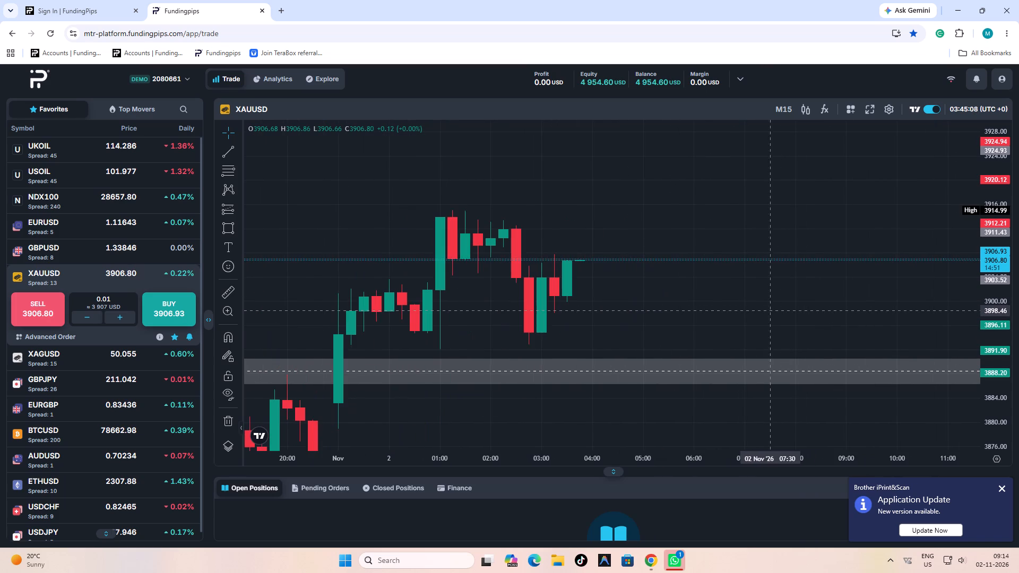
{"action": "left_click_drag", "start_coordinate": [713, 310], "coordinate": [806, 316]}
{"action": "left_click", "coordinate": [228, 229]}
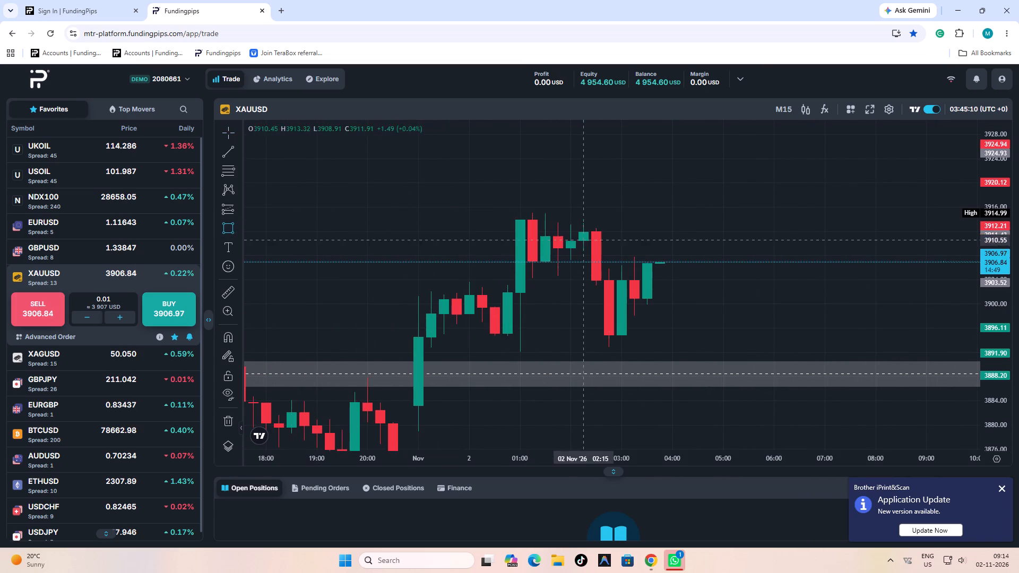
{"action": "left_click_drag", "start_coordinate": [578, 248], "coordinate": [616, 259]}
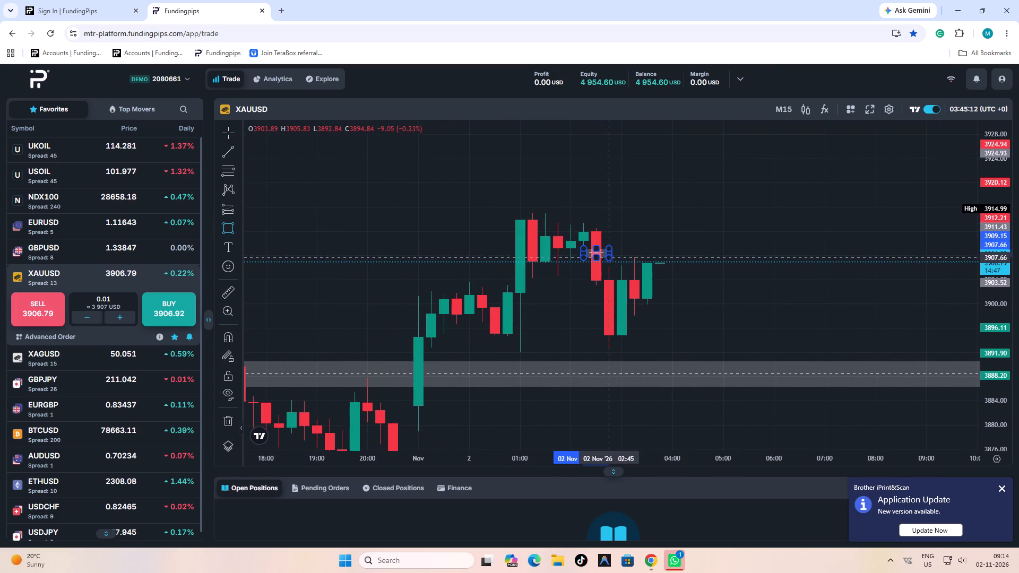
{"action": "left_click_drag", "start_coordinate": [616, 259], "coordinate": [630, 268]}
{"action": "left_click", "coordinate": [630, 268]}
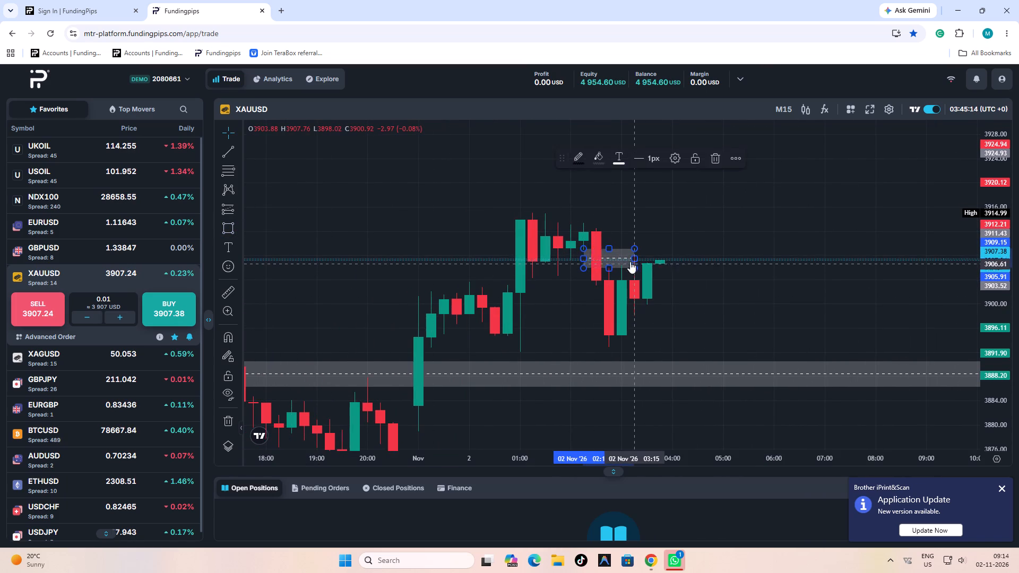
Extend the new XAUUSD M15 rectangle's end to 02 Nov 05:15.
{"action": "left_click_drag", "start_coordinate": [633, 257], "coordinate": [737, 255]}
{"action": "left_click", "coordinate": [795, 275]}
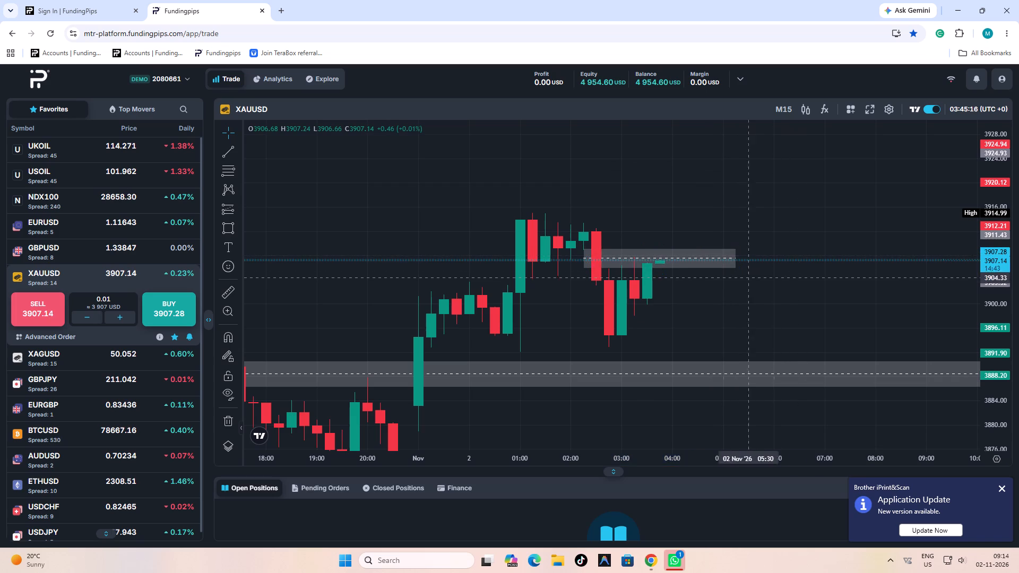
Label the extended rectangle on XAUUSD M15 with the text "15m bear FVG".
{"action": "double_click", "coordinate": [672, 257]}
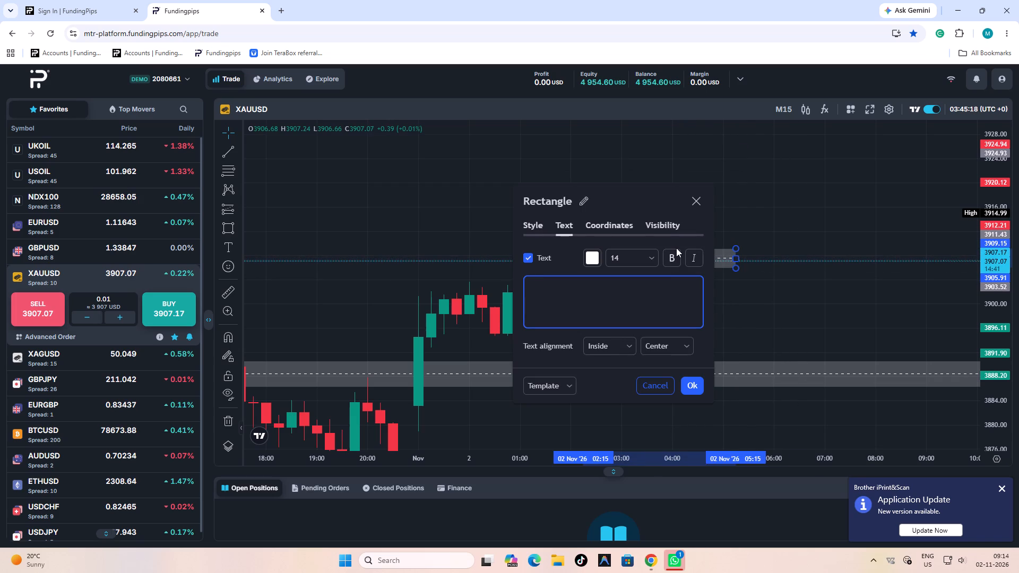
{"action": "type", "text": "15m bear"}
{"action": "key", "text": "space"}
{"action": "type", "text": "FVG"}
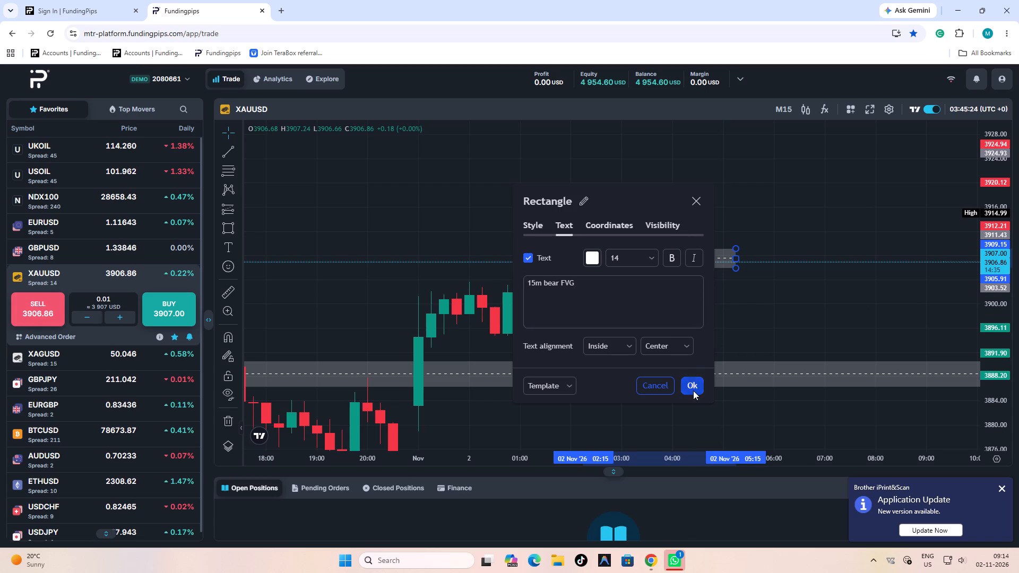
{"action": "left_click", "coordinate": [693, 390]}
{"action": "left_click", "coordinate": [711, 282]}
Extend the start of the "15m bear FVG" rectangle one candle earlier, to 02 Nov 02:00.
{"action": "scroll", "coordinate": [704, 310], "scroll_direction": "down", "scroll_amount": 3}
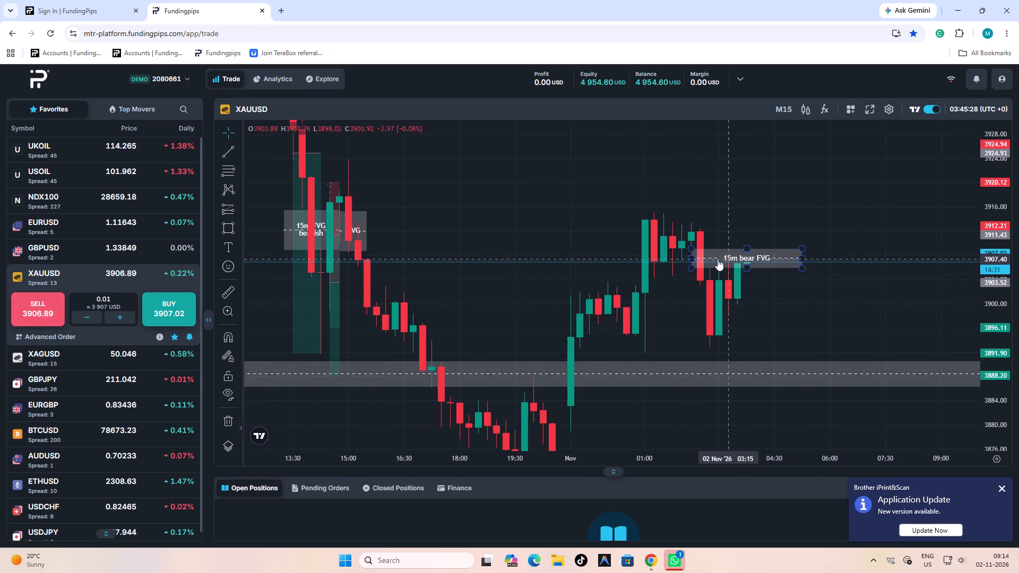
{"action": "left_click_drag", "start_coordinate": [690, 257], "coordinate": [681, 257]}
{"action": "left_click", "coordinate": [925, 329]}
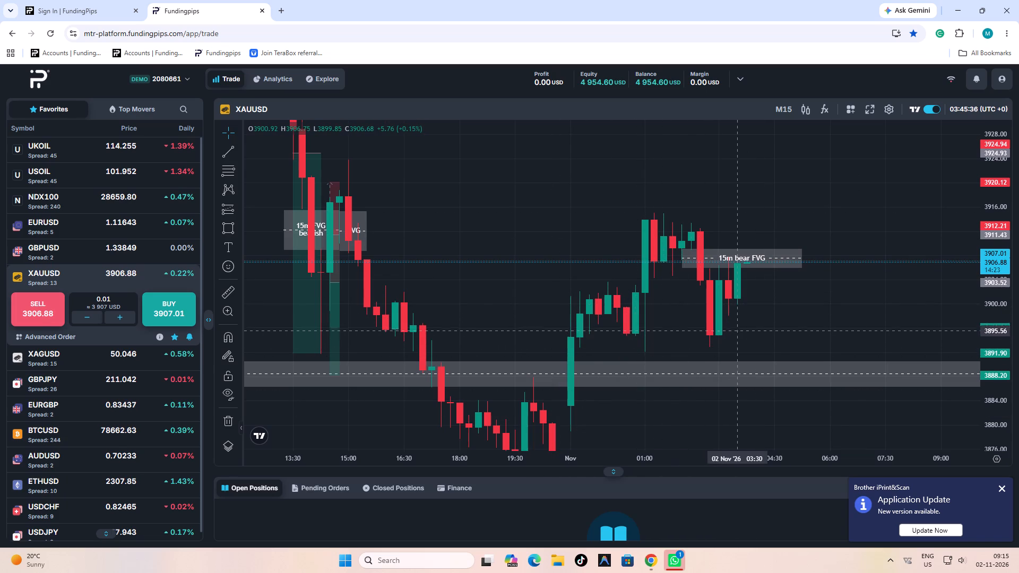
Examine the XAUUSD M15 candles around the "15m bear FVG" zone and the wide zone near 3888.
{"action": "scroll", "coordinate": [766, 325], "scroll_direction": "down", "scroll_amount": 2}
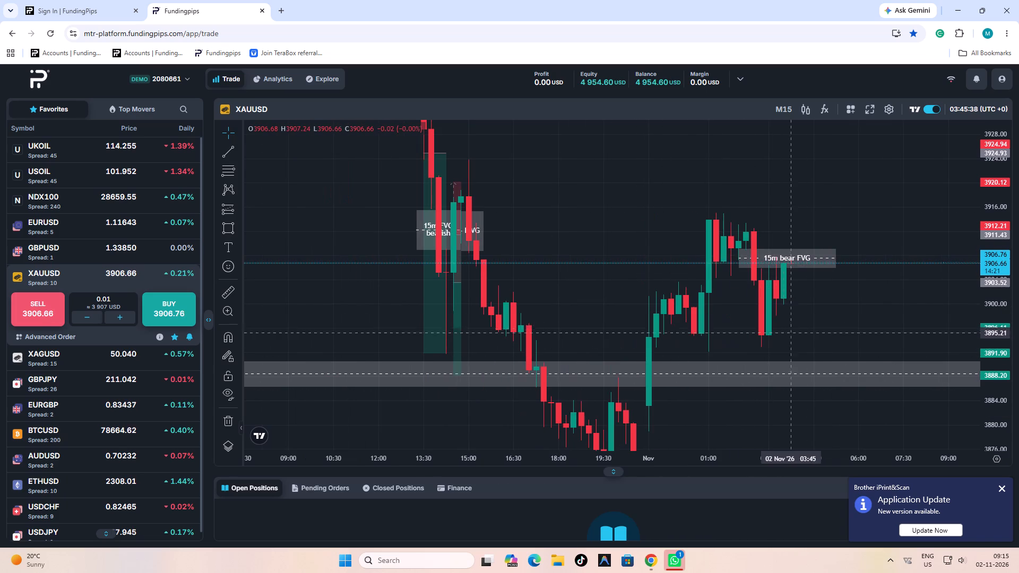
{"action": "left_click_drag", "start_coordinate": [829, 320], "coordinate": [837, 295]}
{"action": "scroll", "coordinate": [836, 294], "scroll_direction": "up", "scroll_amount": 5}
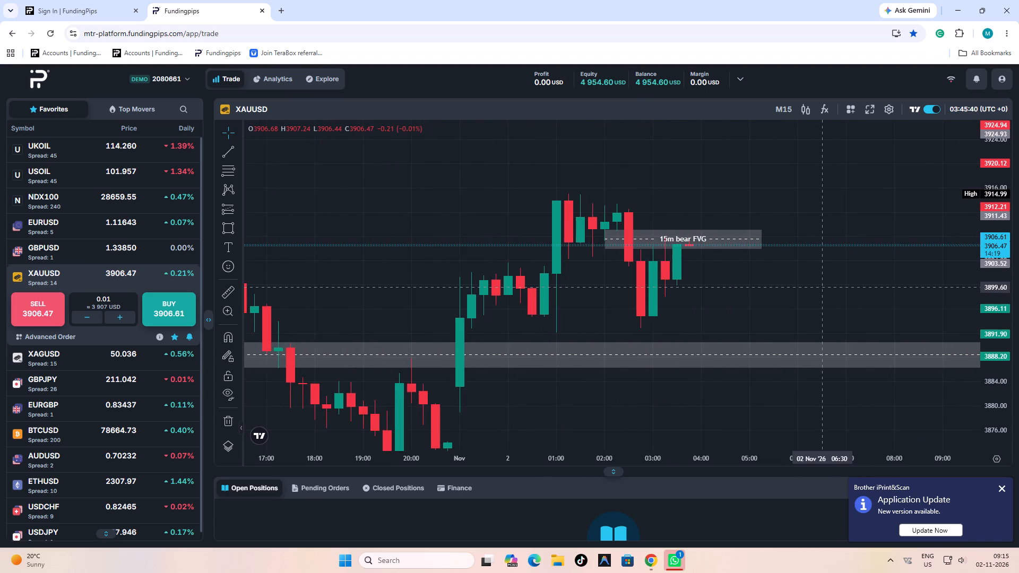
{"action": "scroll", "coordinate": [826, 287], "scroll_direction": "up", "scroll_amount": 4}
{"action": "left_click_drag", "start_coordinate": [697, 308], "coordinate": [896, 276]}
{"action": "left_click_drag", "start_coordinate": [1004, 246], "coordinate": [1001, 224]}
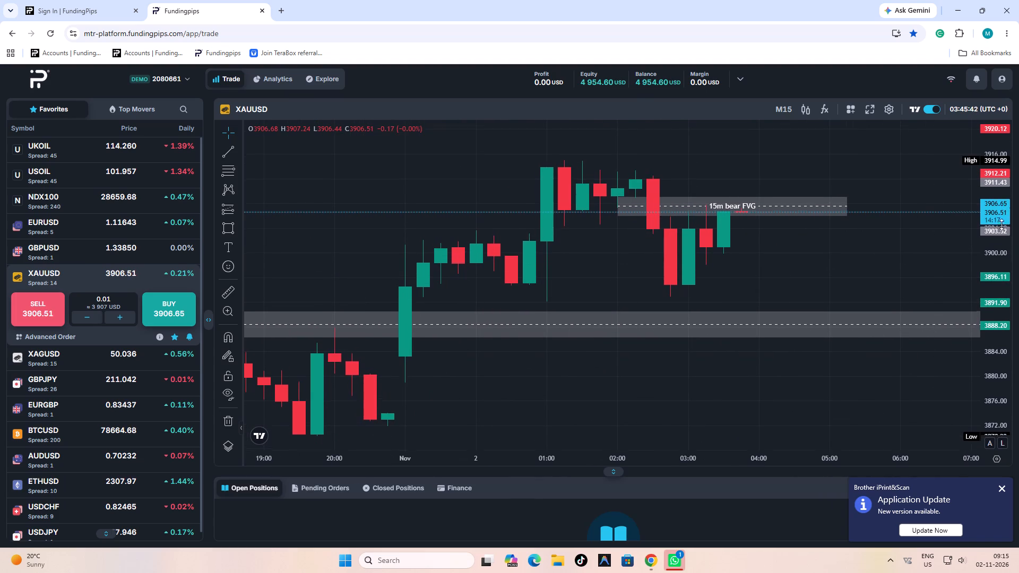
{"action": "left_click_drag", "start_coordinate": [1001, 224], "coordinate": [1001, 190]}
{"action": "scroll", "coordinate": [756, 319], "scroll_direction": "up", "scroll_amount": 3}
{"action": "left_click_drag", "start_coordinate": [732, 275], "coordinate": [936, 313]}
{"action": "scroll", "coordinate": [928, 309], "scroll_direction": "down", "scroll_amount": 3}
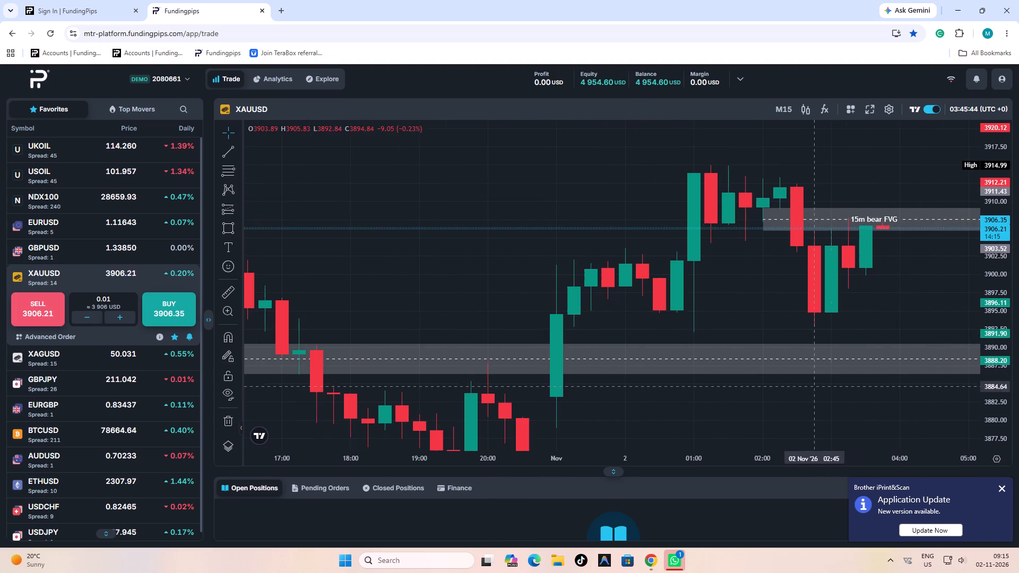
{"action": "left_click_drag", "start_coordinate": [806, 389], "coordinate": [774, 358]}
{"action": "left_click_drag", "start_coordinate": [988, 254], "coordinate": [990, 322]}
{"action": "scroll", "coordinate": [889, 373], "scroll_direction": "down", "scroll_amount": 4}
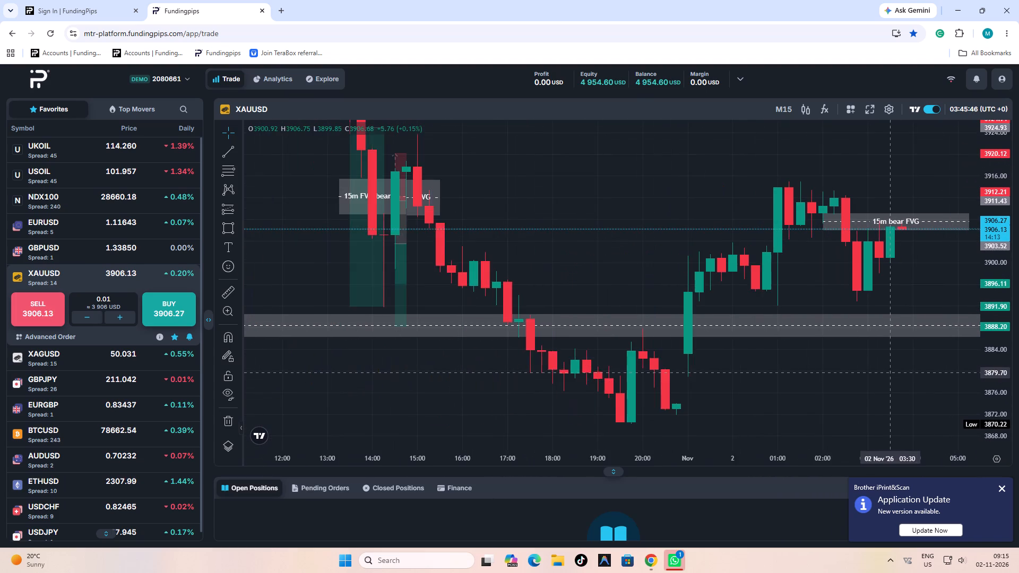
{"action": "scroll", "coordinate": [889, 372], "scroll_direction": "up", "scroll_amount": 2}
Dismiss the printer software's update notification.
{"action": "left_click", "coordinate": [1004, 488]}
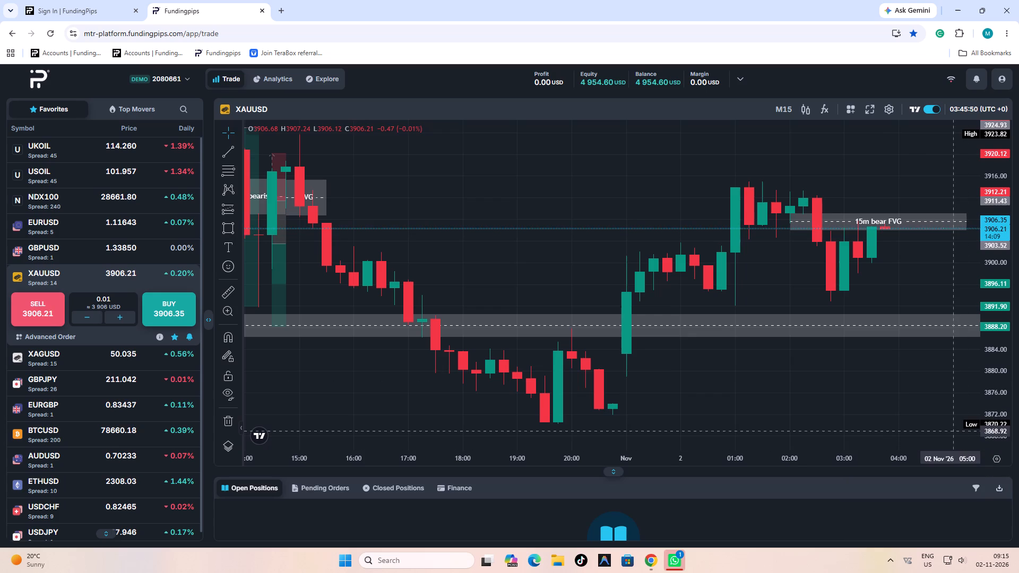
Examine XAUUSD M15 price action from the 30 Oct decline to the latest 02 Nov candles against the marked zones.
{"action": "left_click_drag", "start_coordinate": [872, 363], "coordinate": [850, 369]}
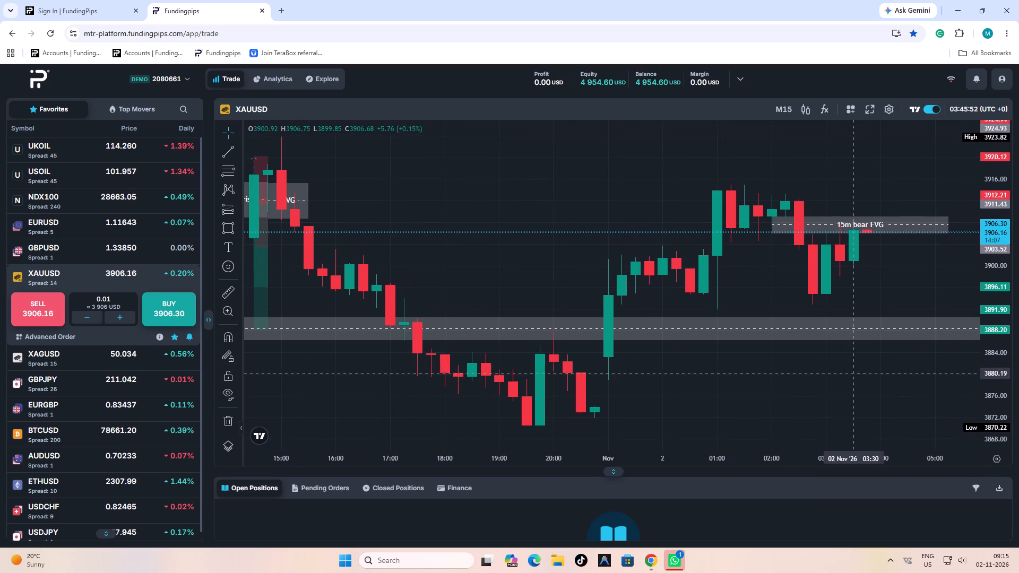
{"action": "left_click_drag", "start_coordinate": [858, 398], "coordinate": [849, 397]}
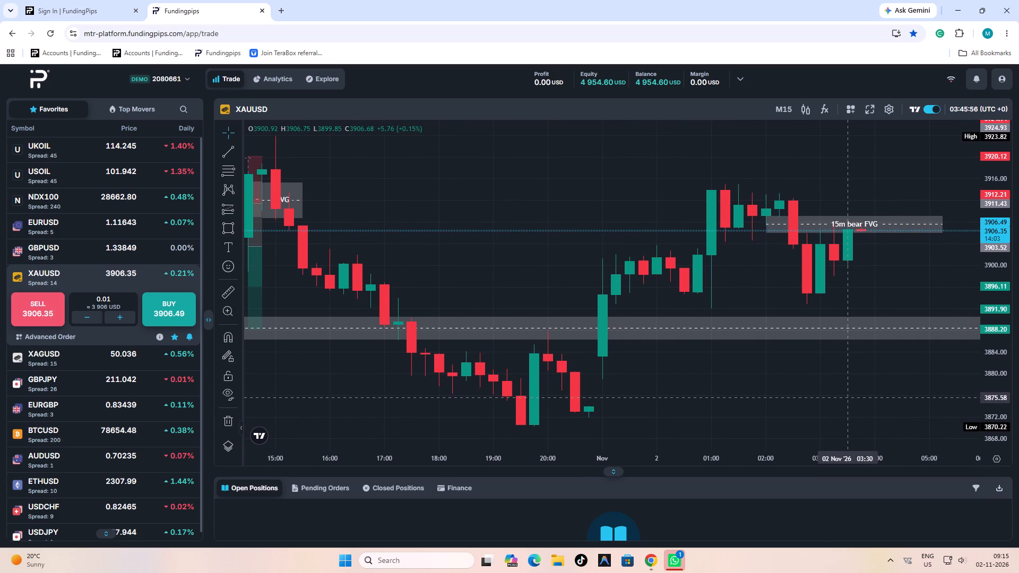
{"action": "left_click_drag", "start_coordinate": [879, 401], "coordinate": [874, 401]}
{"action": "scroll", "coordinate": [873, 396], "scroll_direction": "down", "scroll_amount": 3}
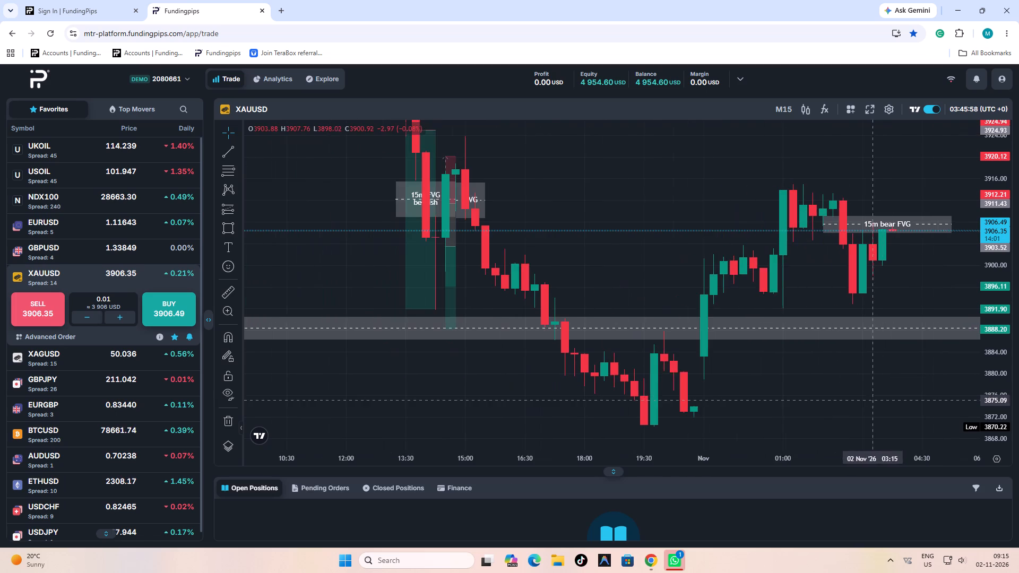
{"action": "left_click_drag", "start_coordinate": [895, 393], "coordinate": [857, 358]}
{"action": "scroll", "coordinate": [871, 355], "scroll_direction": "down", "scroll_amount": 1}
{"action": "left_click_drag", "start_coordinate": [1001, 254], "coordinate": [993, 370]}
{"action": "scroll", "coordinate": [944, 347], "scroll_direction": "down", "scroll_amount": 7}
{"action": "left_click_drag", "start_coordinate": [939, 338], "coordinate": [826, 344]}
{"action": "left_click_drag", "start_coordinate": [1004, 201], "coordinate": [995, 249]}
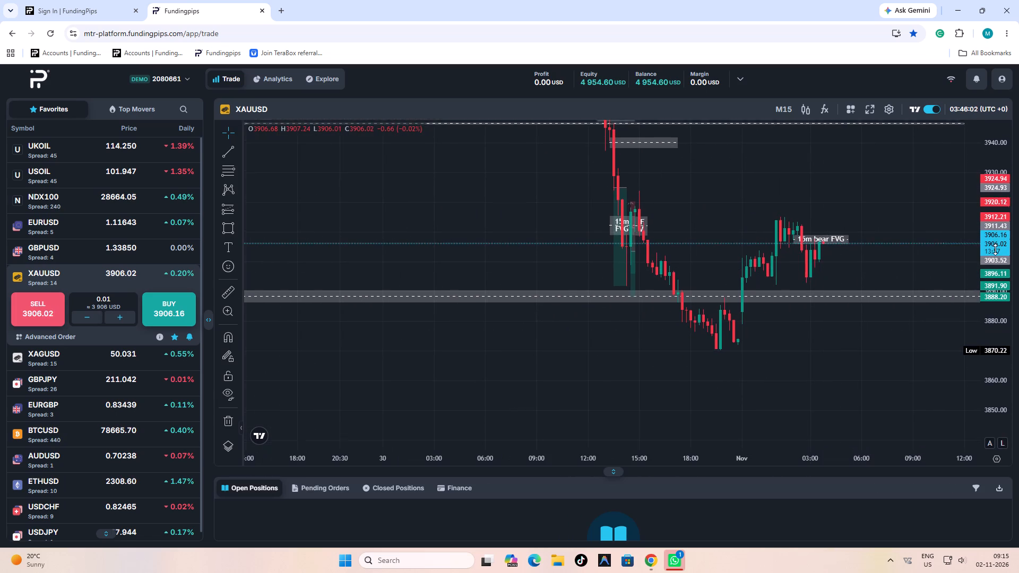
{"action": "left_click_drag", "start_coordinate": [995, 249], "coordinate": [991, 232]}
{"action": "left_click_drag", "start_coordinate": [992, 299], "coordinate": [982, 239]}
{"action": "left_click_drag", "start_coordinate": [989, 284], "coordinate": [988, 204]}
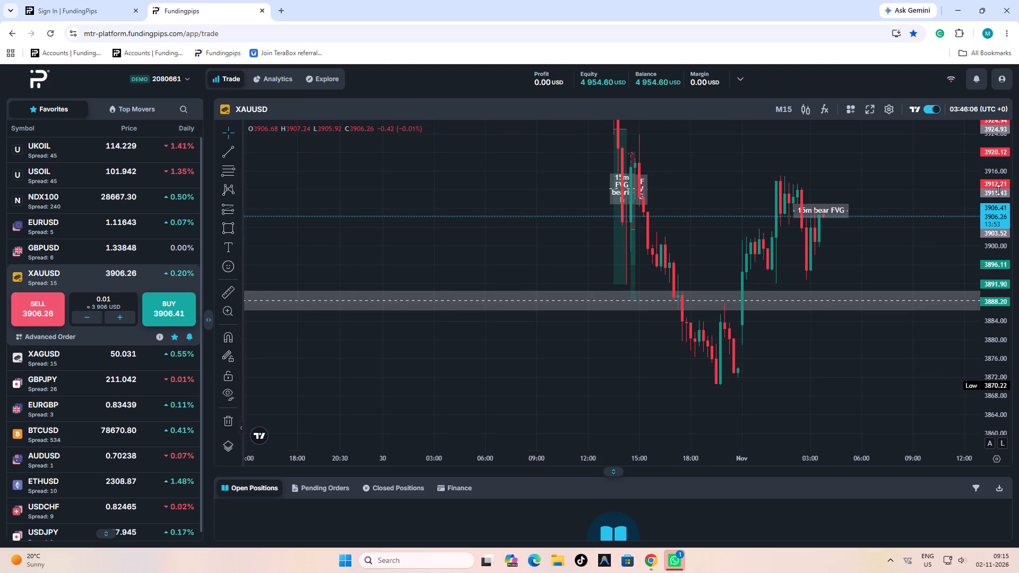
{"action": "left_click_drag", "start_coordinate": [1001, 188], "coordinate": [997, 400]}
{"action": "left_click_drag", "start_coordinate": [1003, 327], "coordinate": [1005, 196]}
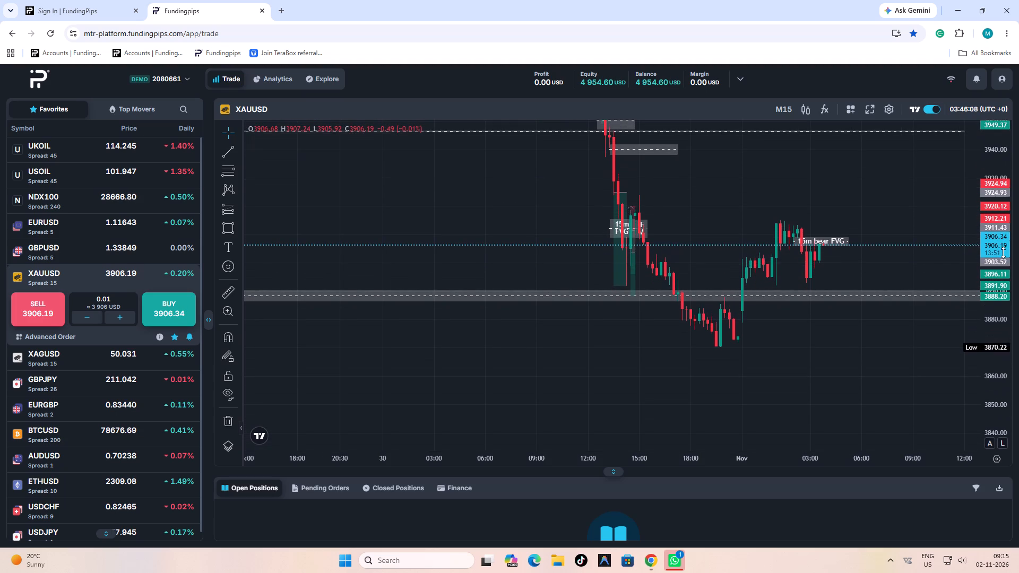
{"action": "left_click_drag", "start_coordinate": [997, 333], "coordinate": [1013, 168]}
{"action": "left_click_drag", "start_coordinate": [997, 328], "coordinate": [994, 308]}
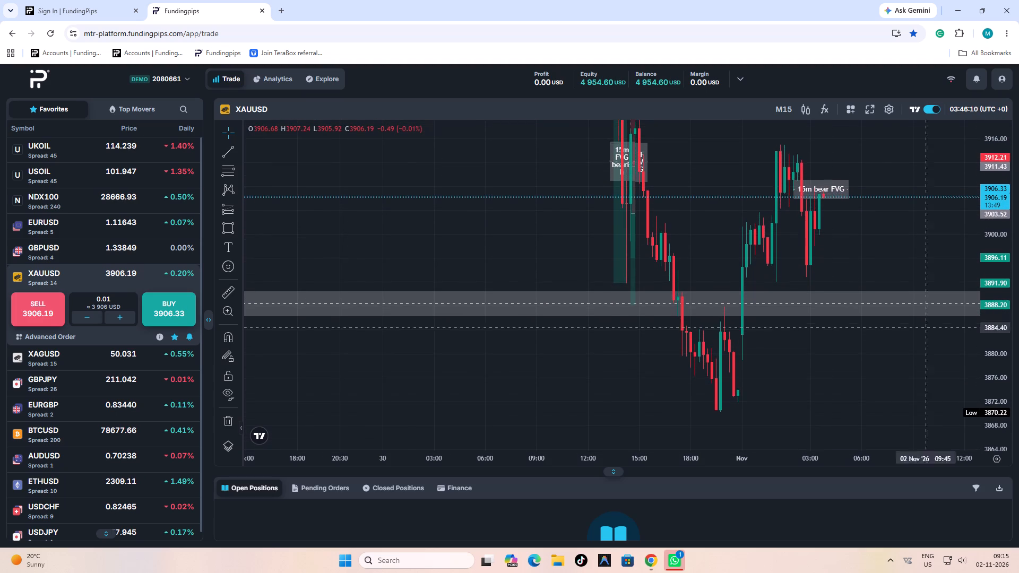
{"action": "scroll", "coordinate": [828, 332], "scroll_direction": "up", "scroll_amount": 4}
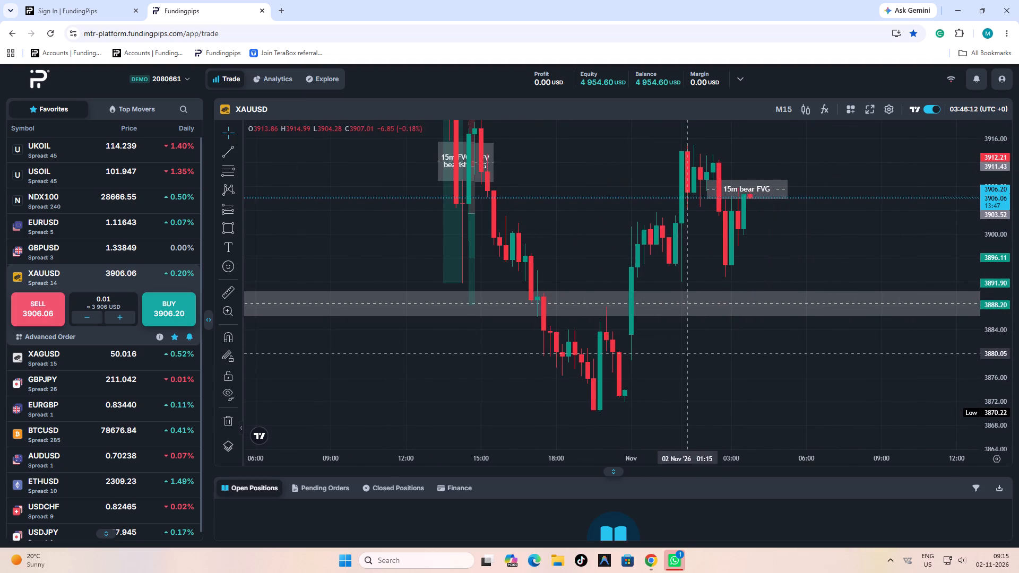
{"action": "scroll", "coordinate": [685, 353], "scroll_direction": "up", "scroll_amount": 1}
{"action": "left_click_drag", "start_coordinate": [686, 354], "coordinate": [775, 338]}
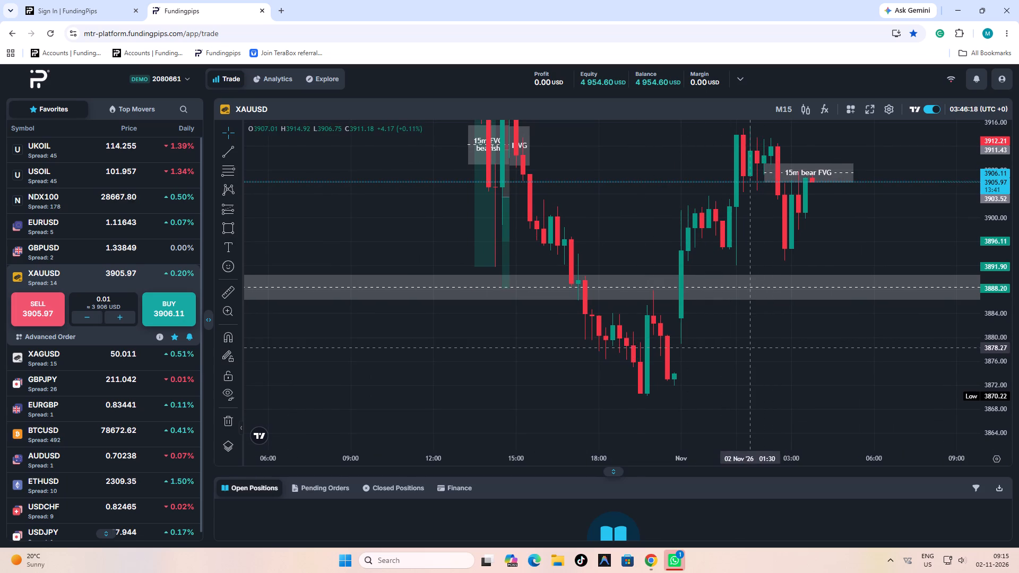
{"action": "left_click_drag", "start_coordinate": [747, 345], "coordinate": [753, 411]}
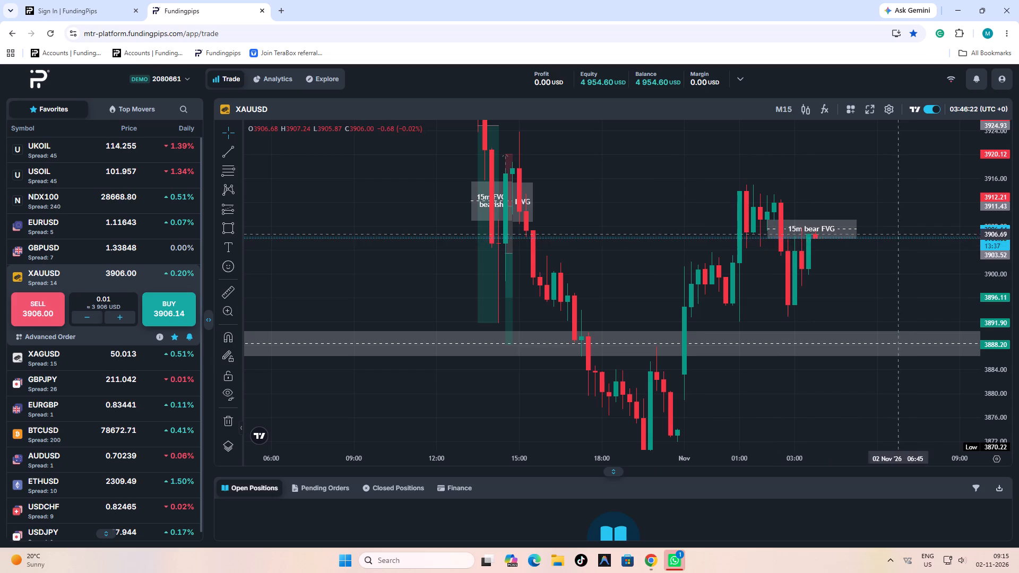
Switch XAUUSD to the H1 time interval and examine the late October decline and latest candles against the marked zones.
{"action": "left_click", "coordinate": [782, 103]}
{"action": "left_click", "coordinate": [798, 239]}
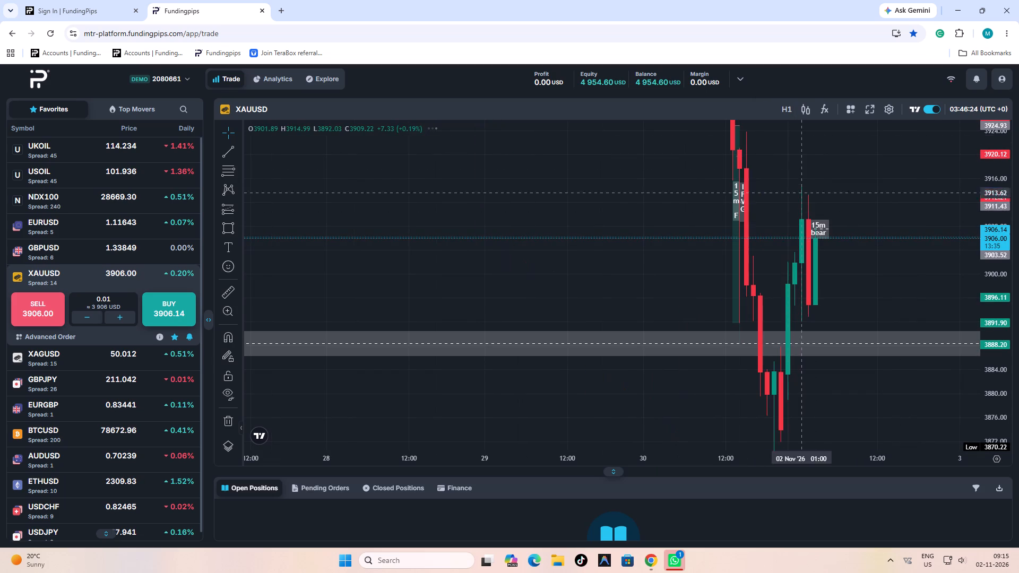
{"action": "left_click_drag", "start_coordinate": [999, 147], "coordinate": [972, 418]}
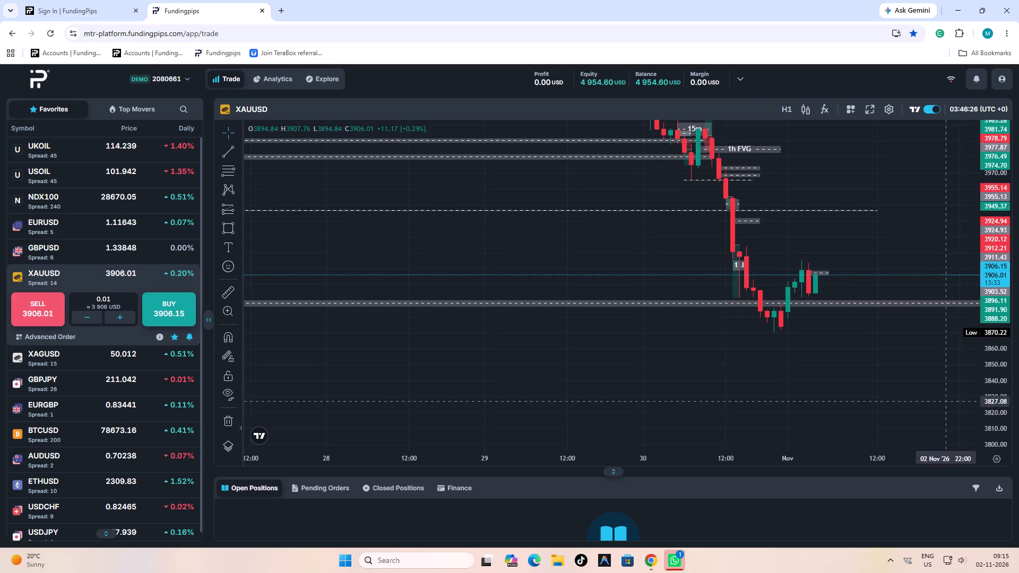
{"action": "left_click_drag", "start_coordinate": [996, 158], "coordinate": [988, 334]}
{"action": "scroll", "coordinate": [971, 333], "scroll_direction": "down", "scroll_amount": 3}
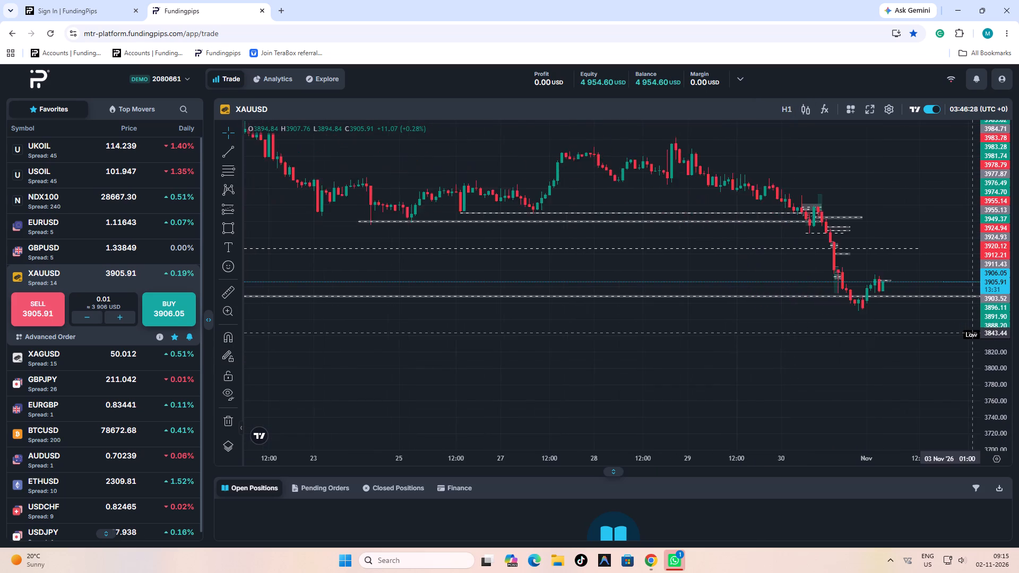
{"action": "scroll", "coordinate": [971, 333], "scroll_direction": "down", "scroll_amount": 10}
{"action": "left_click_drag", "start_coordinate": [931, 307], "coordinate": [758, 322]}
{"action": "scroll", "coordinate": [812, 346], "scroll_direction": "up", "scroll_amount": 4}
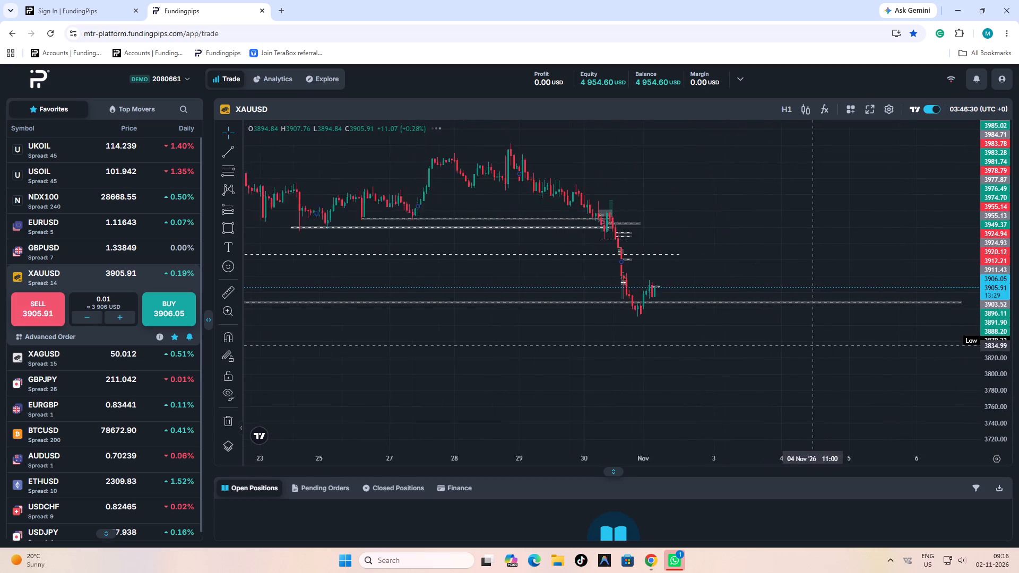
{"action": "scroll", "coordinate": [810, 343], "scroll_direction": "up", "scroll_amount": 7}
{"action": "left_click_drag", "start_coordinate": [531, 371], "coordinate": [898, 375]}
{"action": "scroll", "coordinate": [652, 343], "scroll_direction": "up", "scroll_amount": 5}
{"action": "left_click_drag", "start_coordinate": [608, 341], "coordinate": [744, 345]}
{"action": "scroll", "coordinate": [632, 346], "scroll_direction": "up", "scroll_amount": 4}
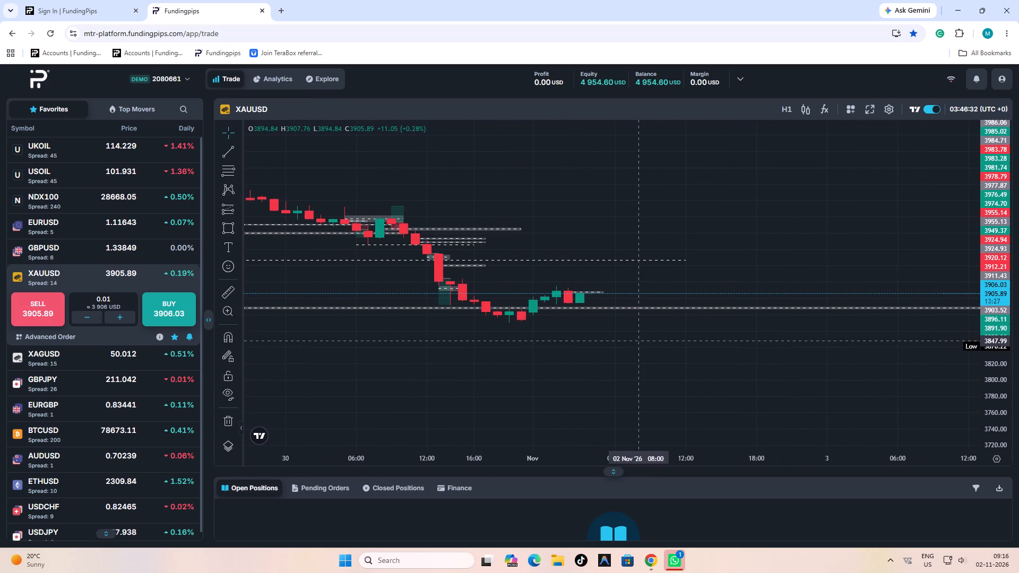
{"action": "left_click_drag", "start_coordinate": [577, 340], "coordinate": [862, 351]}
{"action": "left_click_drag", "start_coordinate": [995, 325], "coordinate": [1015, 146]}
{"action": "left_click_drag", "start_coordinate": [1001, 376], "coordinate": [1006, 315]}
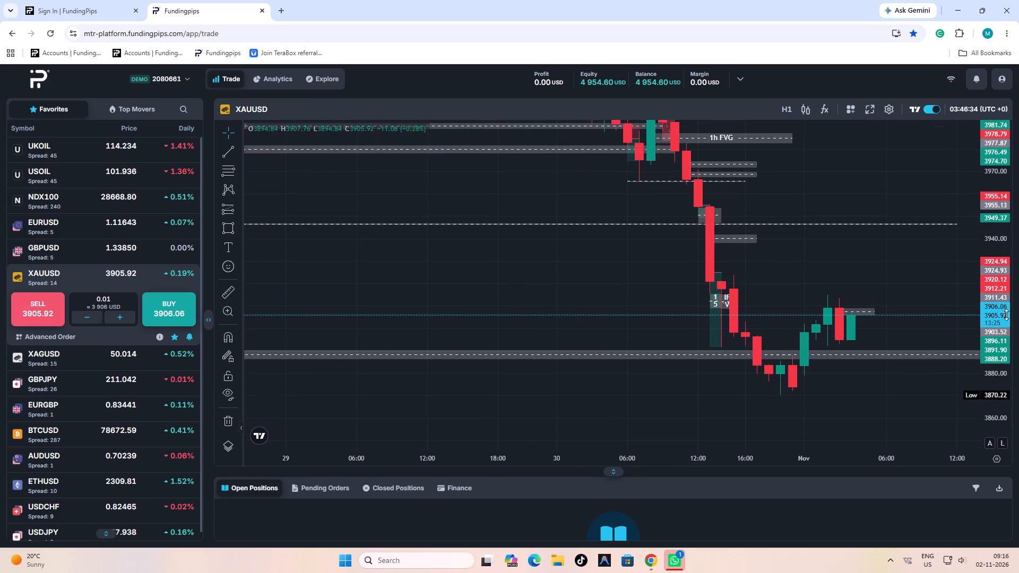
{"action": "scroll", "coordinate": [906, 393], "scroll_direction": "up", "scroll_amount": 8}
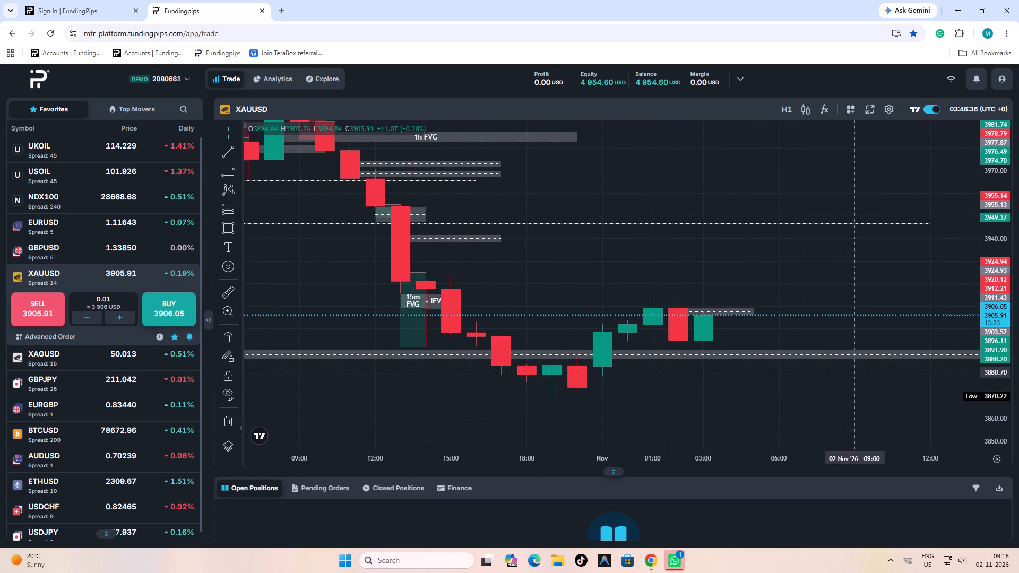
{"action": "left_click_drag", "start_coordinate": [706, 401], "coordinate": [741, 381]}
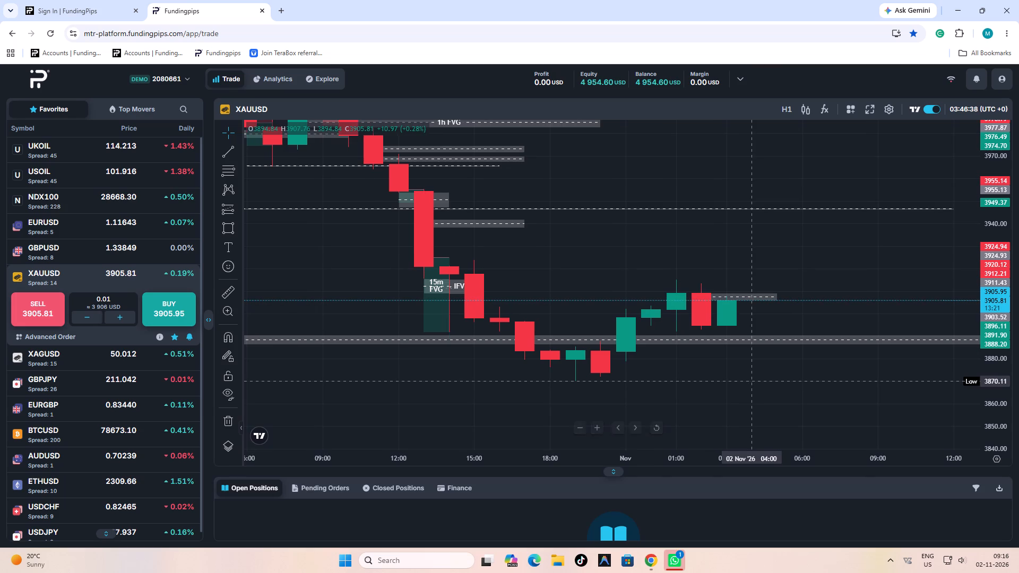
{"action": "left_click_drag", "start_coordinate": [715, 388], "coordinate": [769, 427]}
{"action": "scroll", "coordinate": [779, 410], "scroll_direction": "down", "scroll_amount": 3}
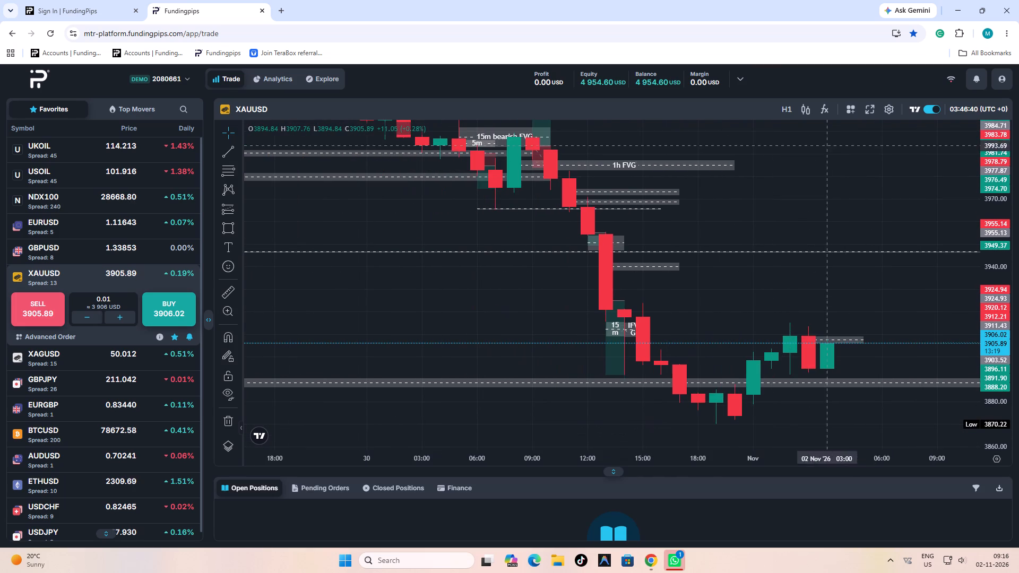
Switch the XAUUSD chart to the H4 time interval to show the candles from 30 Oct to 02 Nov.
{"action": "left_click", "coordinate": [780, 115]}
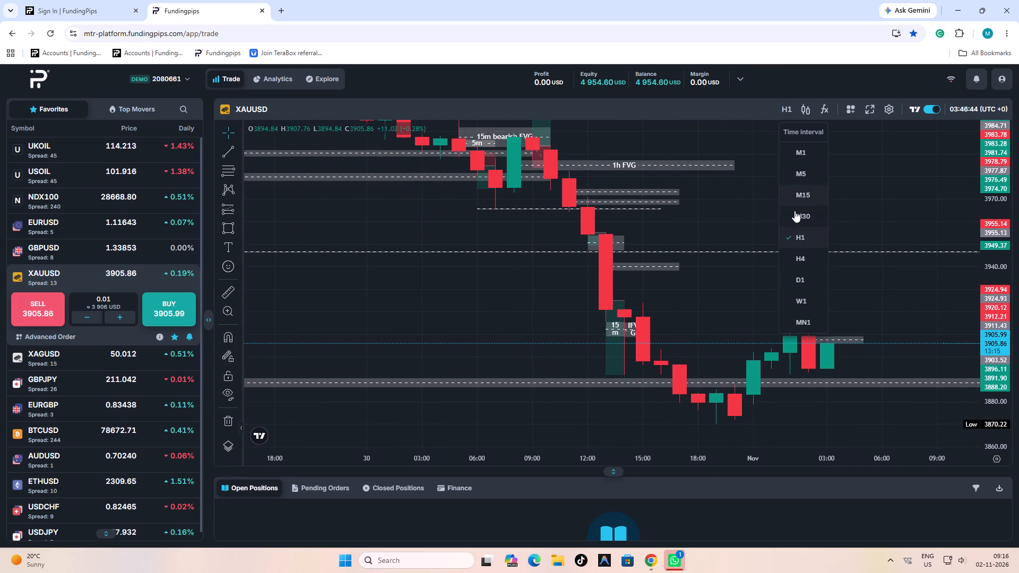
{"action": "left_click", "coordinate": [798, 253]}
{"action": "scroll", "coordinate": [798, 254], "scroll_direction": "up", "scroll_amount": 8}
{"action": "left_click_drag", "start_coordinate": [739, 289], "coordinate": [858, 297]}
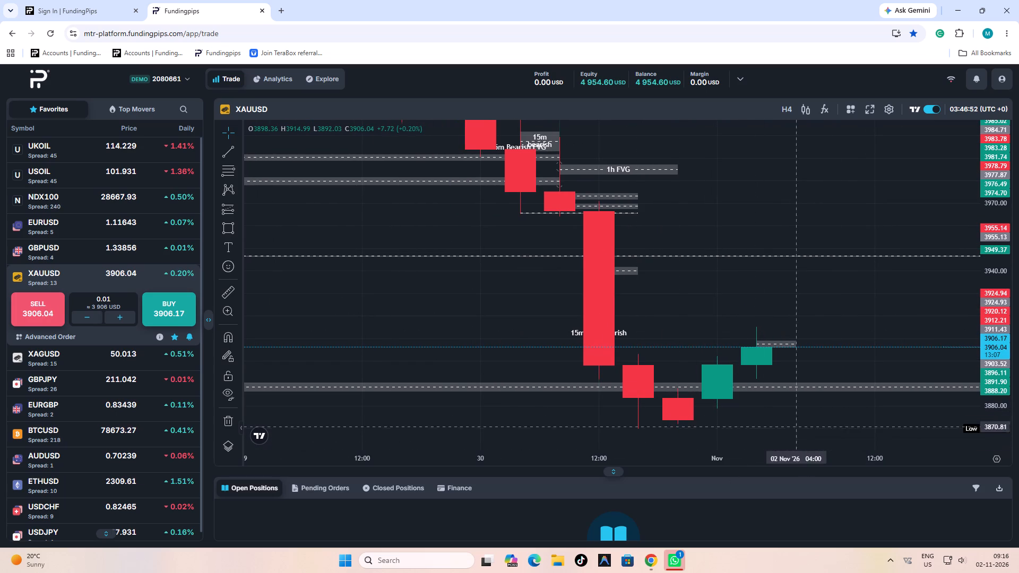
{"action": "left_click_drag", "start_coordinate": [996, 363], "coordinate": [990, 248]}
{"action": "left_click_drag", "start_coordinate": [876, 289], "coordinate": [828, 138]}
{"action": "left_click", "coordinate": [828, 135]}
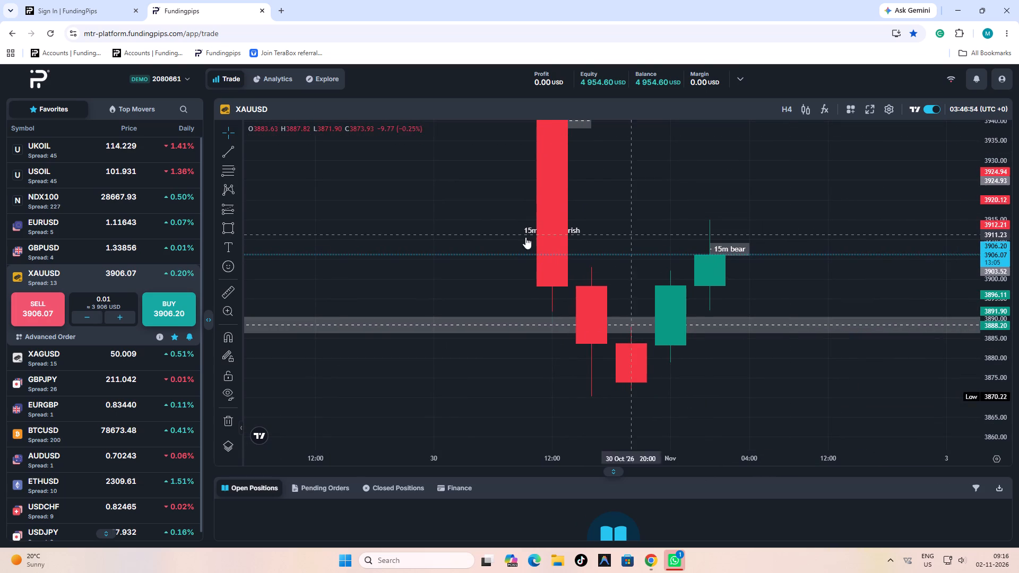
Draw a horizontal Ray from the high of the 01 Nov 20:00 H4 candle at about 3901.83.
{"action": "left_click", "coordinate": [228, 149]}
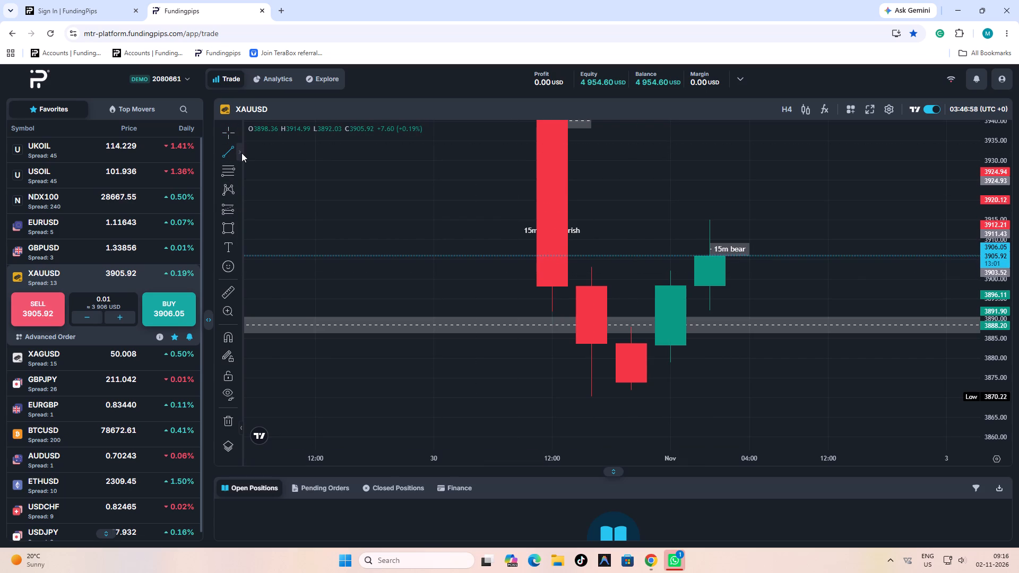
{"action": "left_click", "coordinate": [241, 153]}
{"action": "left_click", "coordinate": [260, 160]}
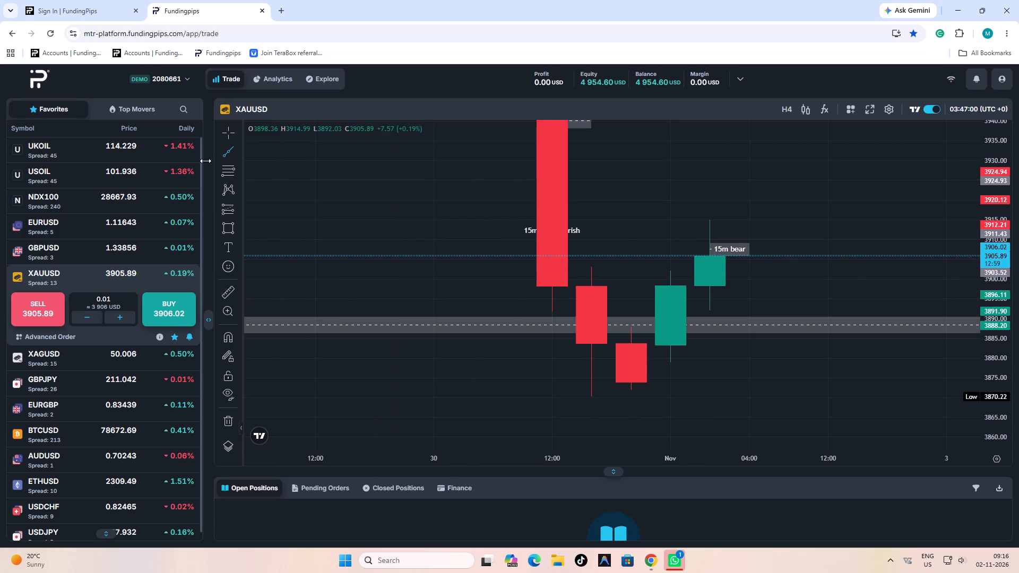
{"action": "left_click", "coordinate": [242, 150]}
{"action": "left_click", "coordinate": [238, 151]}
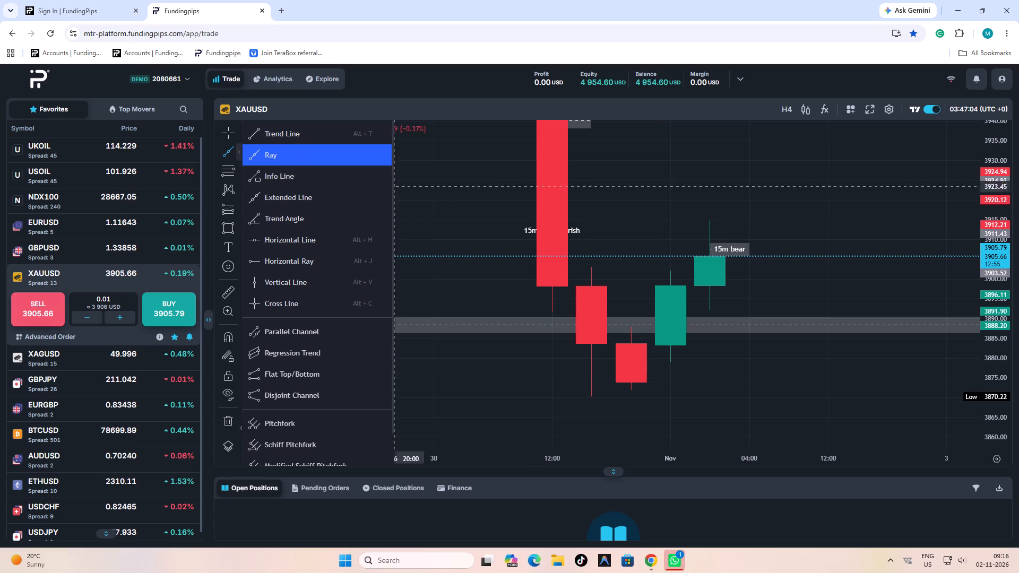
{"action": "left_click", "coordinate": [670, 272]}
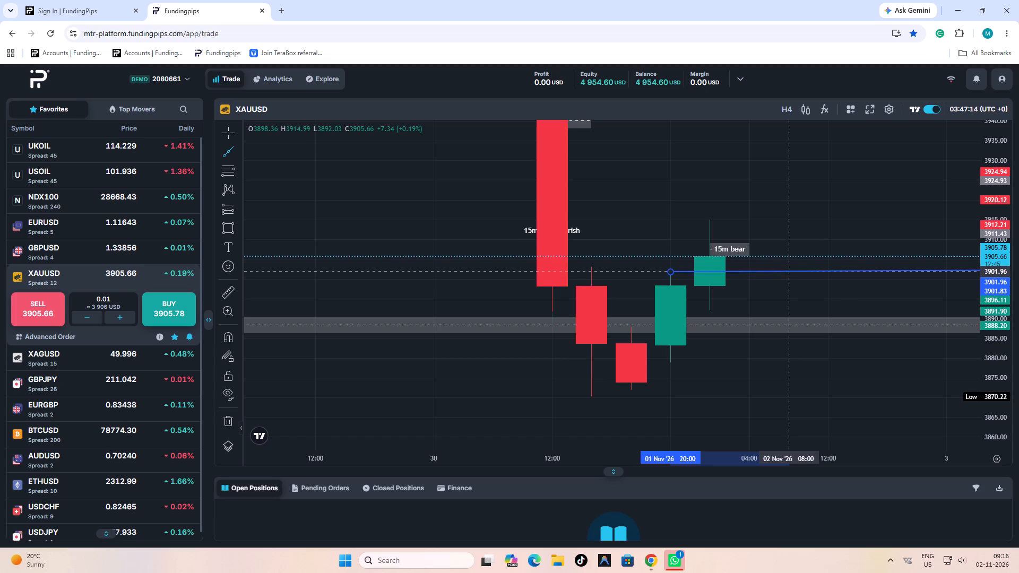
{"action": "left_click", "coordinate": [799, 272]}
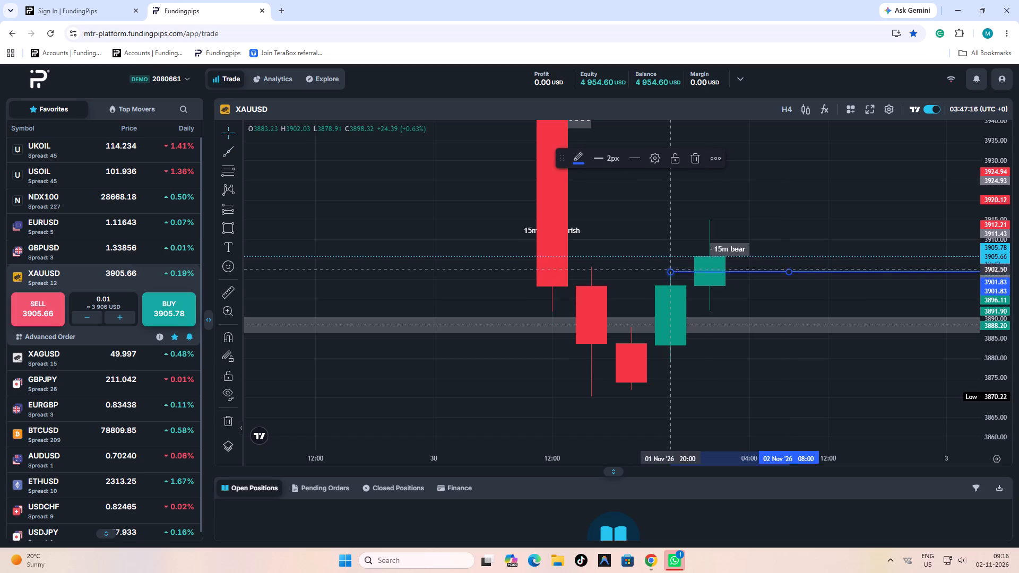
Draw a second near-horizontal Ray from the low of the 01 Nov 20:00 H4 candle at about 3879.
{"action": "left_click", "coordinate": [224, 151]}
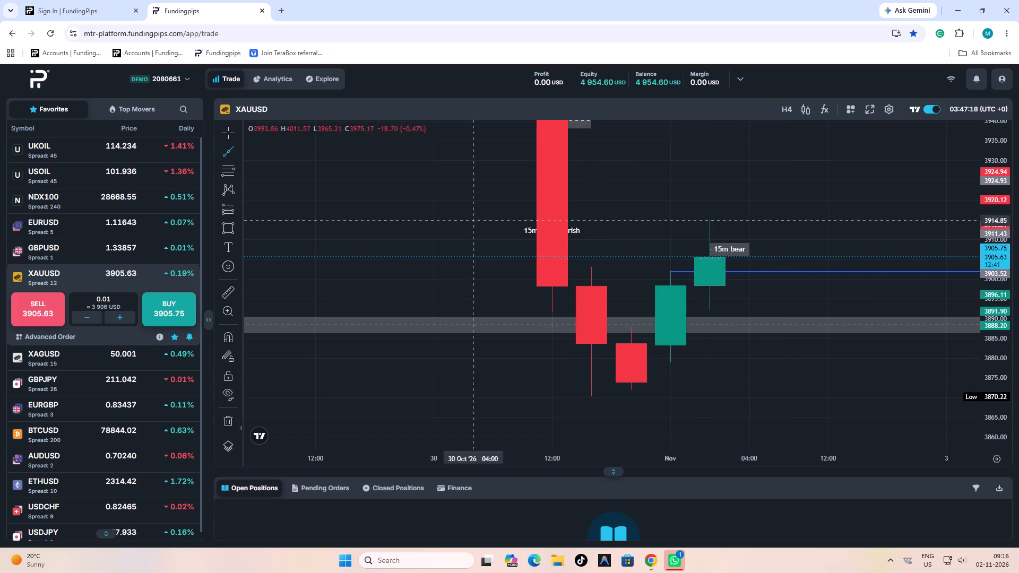
{"action": "left_click", "coordinate": [671, 362]}
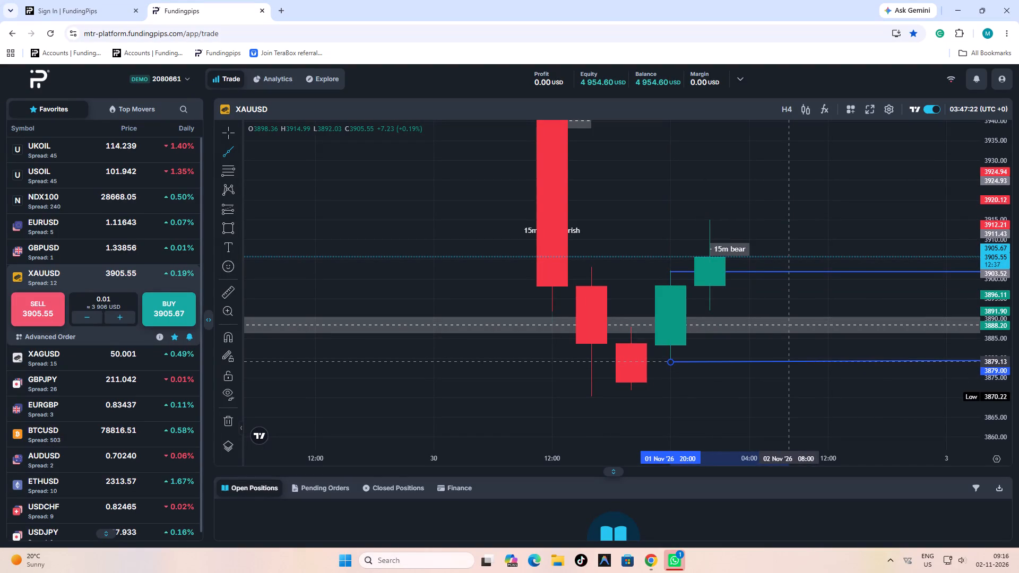
{"action": "left_click", "coordinate": [775, 361]}
Add the text "4h candle high" to the ray at the candle's high.
{"action": "double_click", "coordinate": [677, 272]}
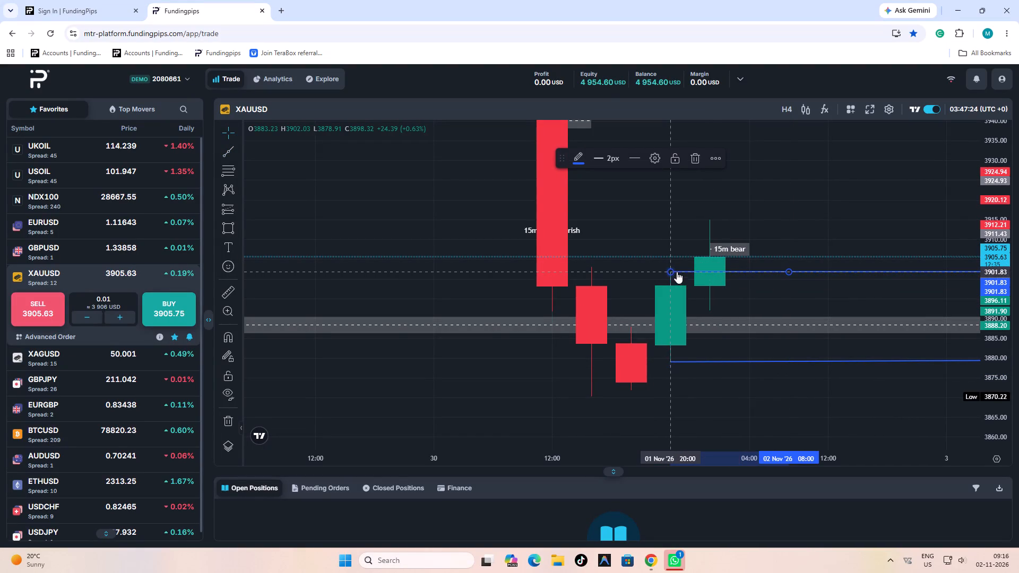
{"action": "left_click", "coordinate": [531, 256]}
{"action": "left_click", "coordinate": [549, 283]}
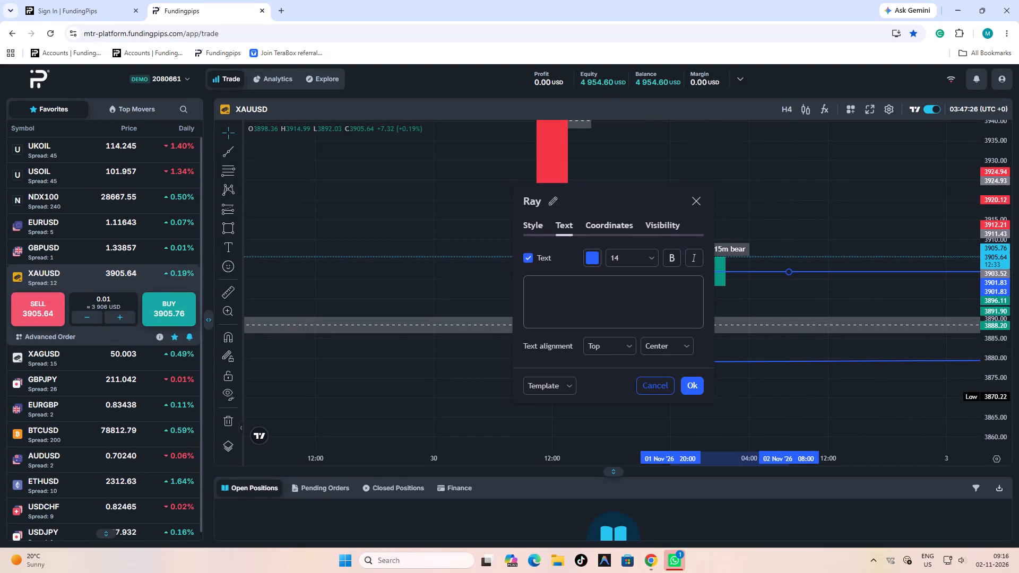
{"action": "key", "text": "Left"}
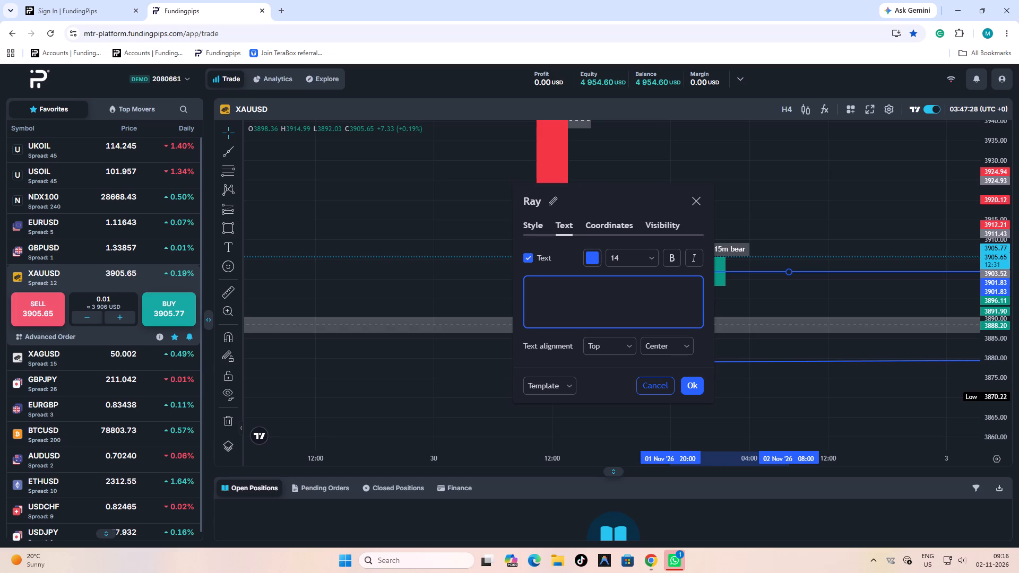
{"action": "key", "text": "4"}
{"action": "type", "text": "h"}
{"action": "key", "text": "space"}
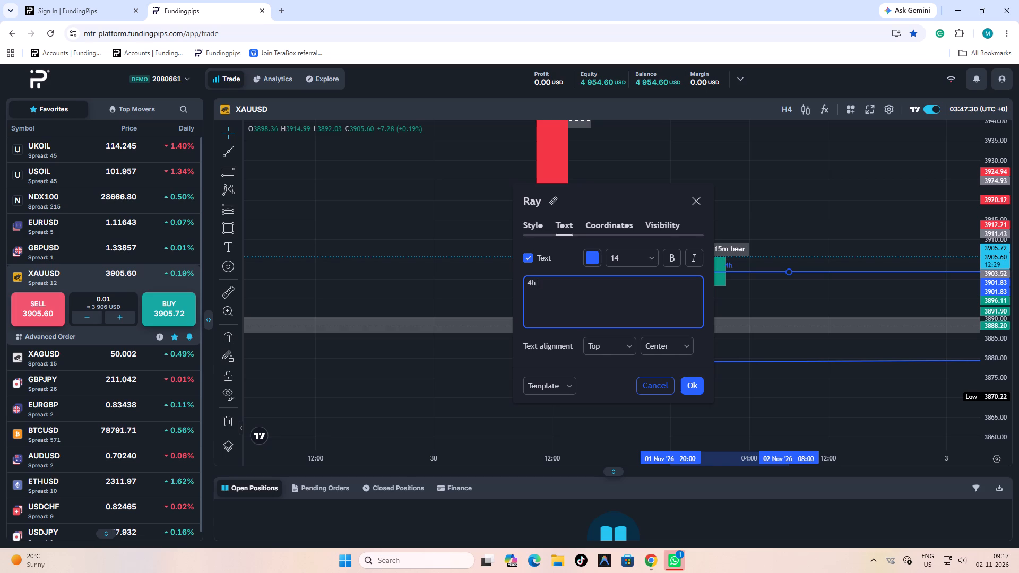
{"action": "type", "text": "candle high"}
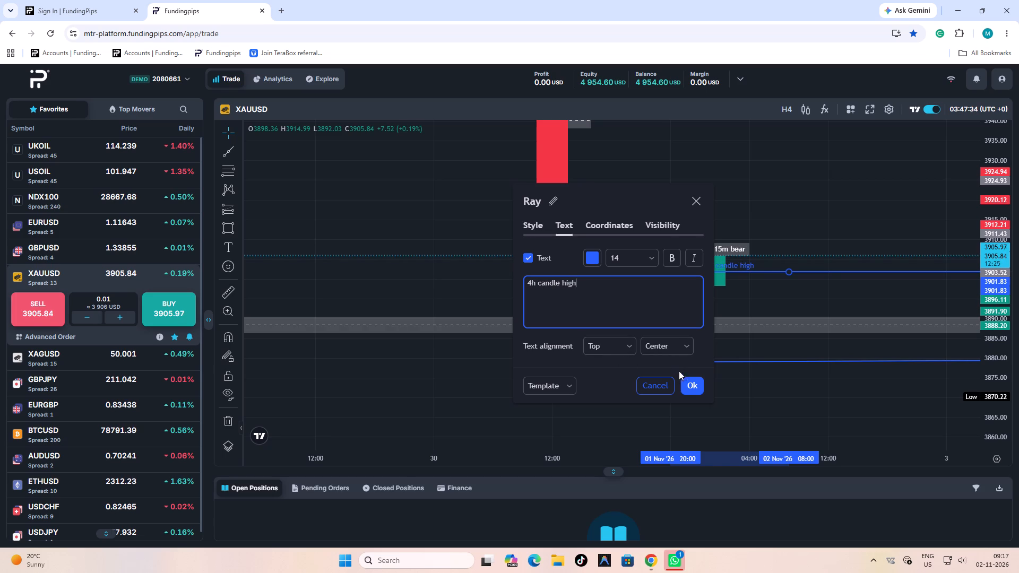
{"action": "left_click", "coordinate": [695, 391]}
Format the "4h candle high" ray text in white with middle vertical alignment.
{"action": "double_click", "coordinate": [718, 363]}
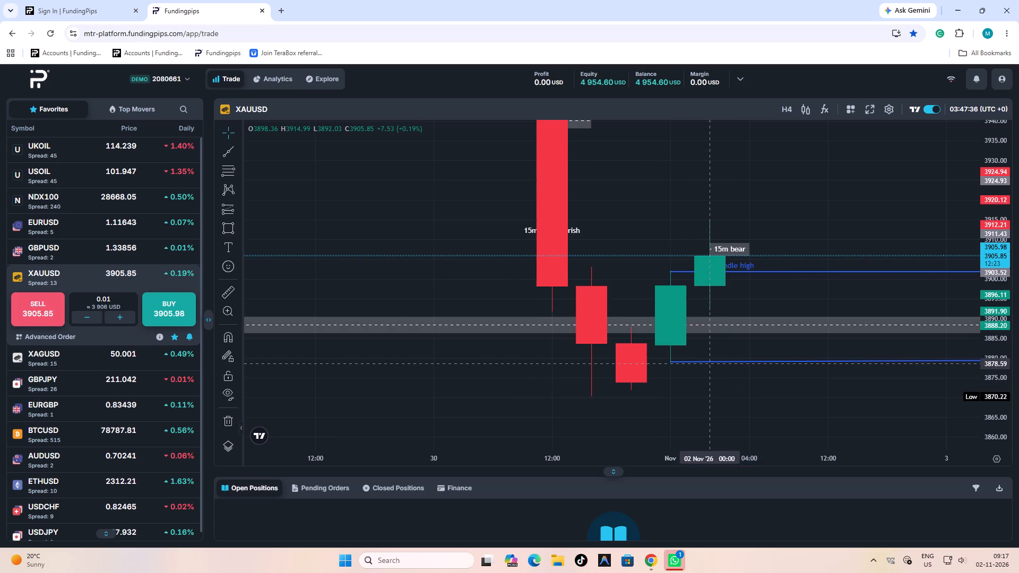
{"action": "double_click", "coordinate": [755, 271]}
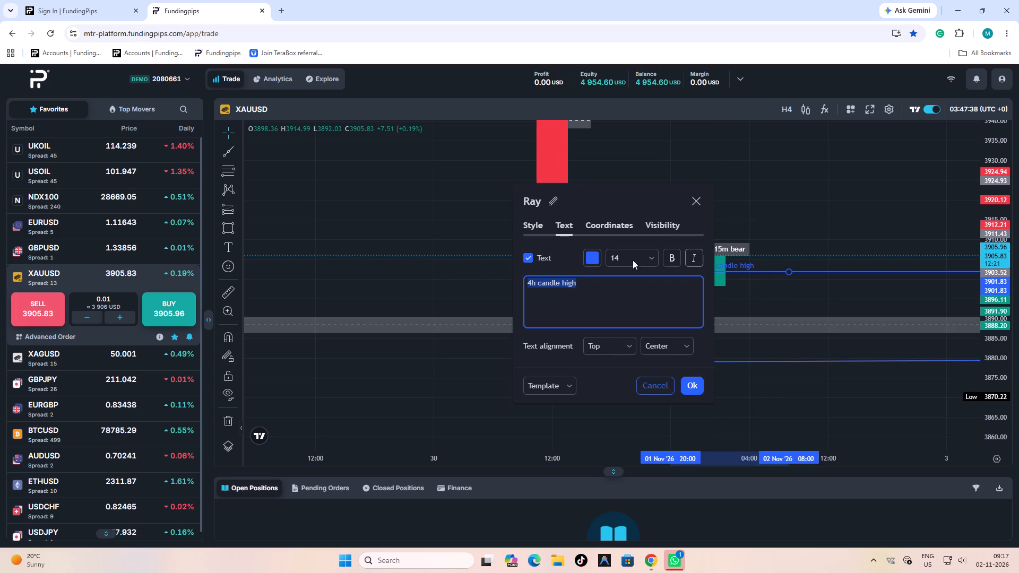
{"action": "left_click", "coordinate": [603, 251]}
{"action": "left_click", "coordinate": [593, 254]}
{"action": "left_click", "coordinate": [593, 275]}
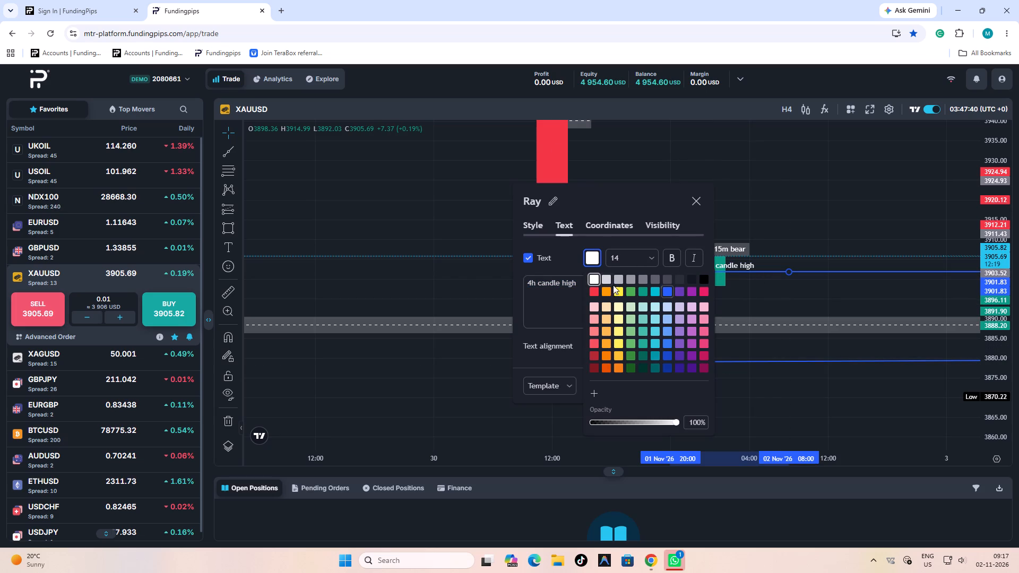
{"action": "left_click", "coordinate": [569, 354]}
{"action": "left_click", "coordinate": [655, 346]}
{"action": "left_click", "coordinate": [598, 338]}
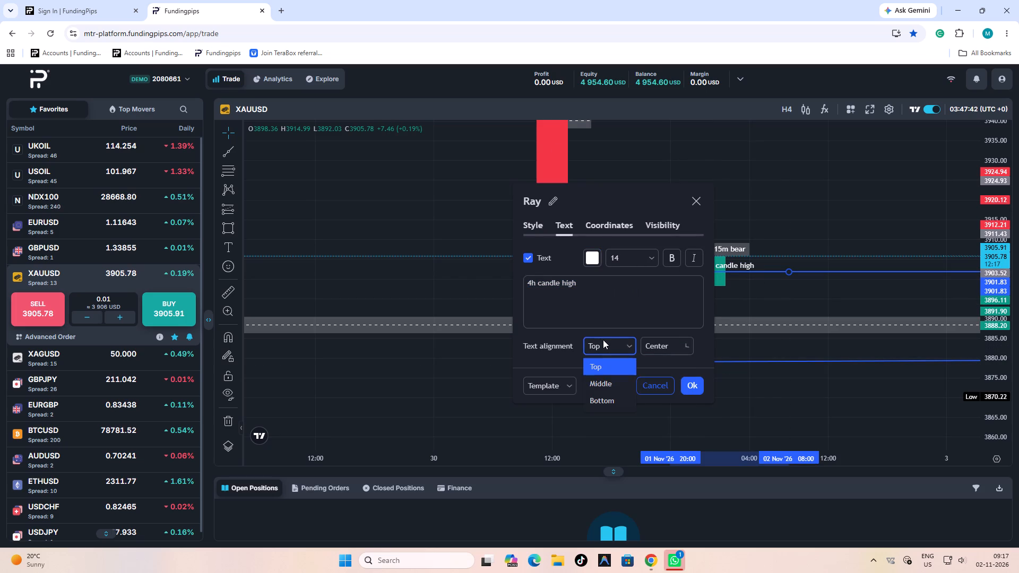
{"action": "left_click", "coordinate": [605, 385]}
{"action": "left_click", "coordinate": [688, 387]}
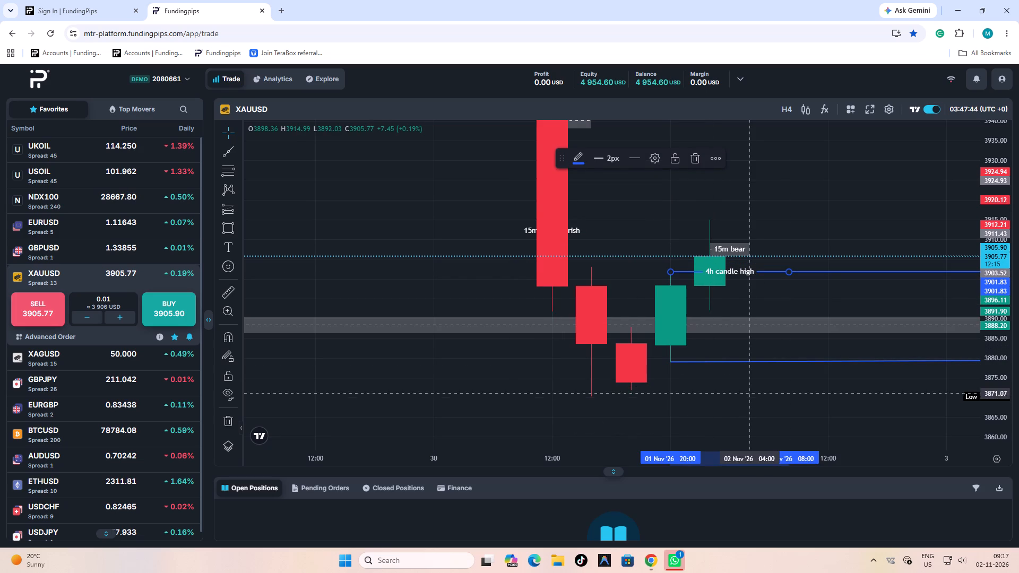
Add the text "4H candle low" to the lower ray, in white with middle vertical alignment.
{"action": "double_click", "coordinate": [739, 362]}
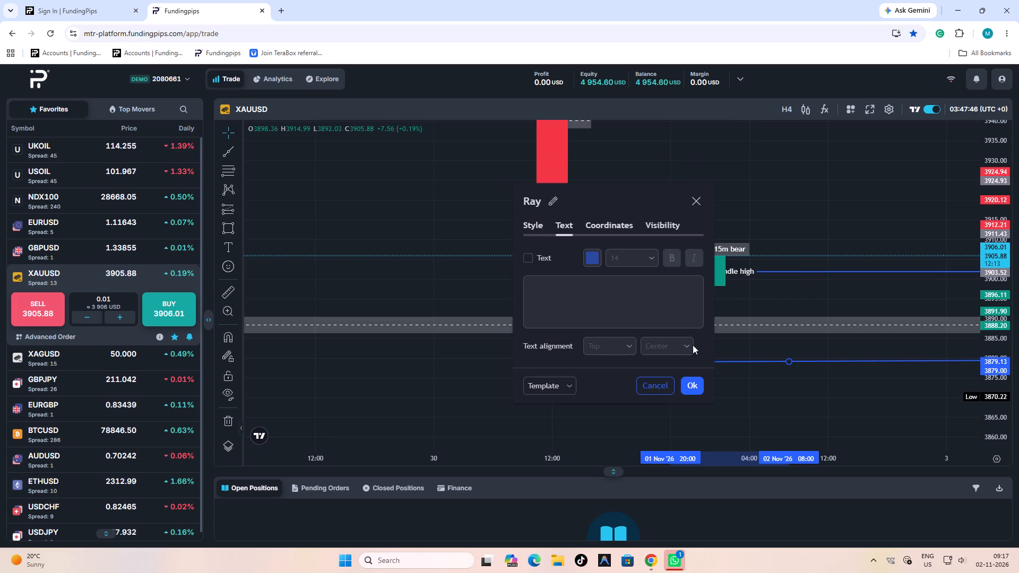
{"action": "left_click", "coordinate": [532, 251]}
{"action": "left_click", "coordinate": [532, 258]}
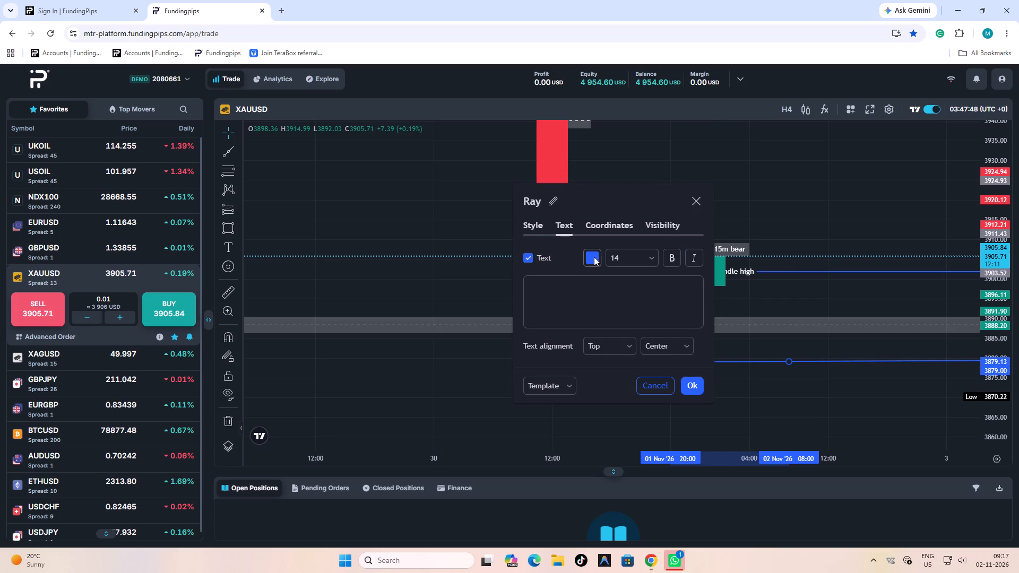
{"action": "left_click", "coordinate": [594, 257]}
{"action": "left_click", "coordinate": [590, 278]}
{"action": "left_click", "coordinate": [569, 286]}
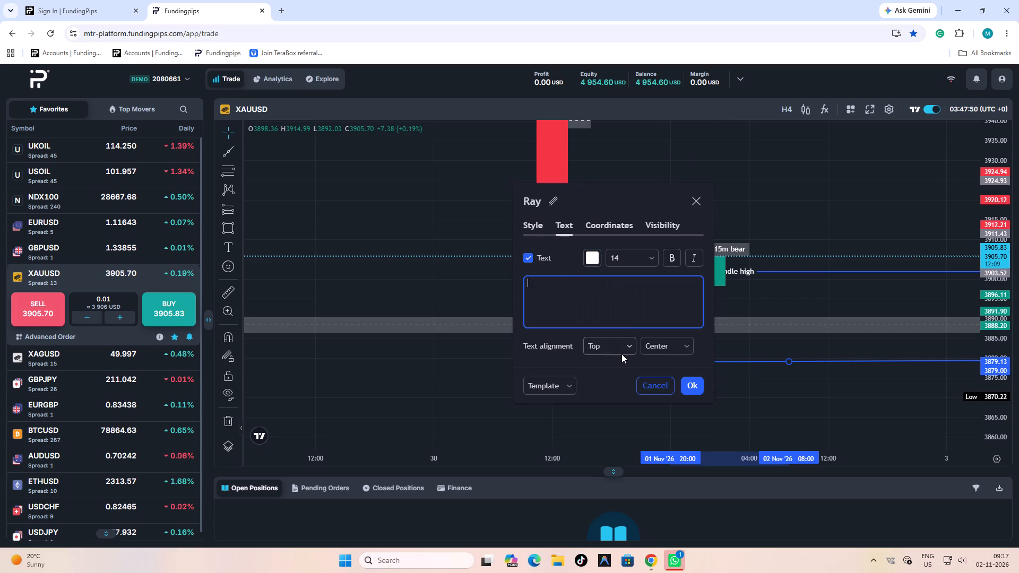
{"action": "left_click", "coordinate": [621, 354]}
{"action": "left_click", "coordinate": [616, 376]}
{"action": "left_click", "coordinate": [562, 309]}
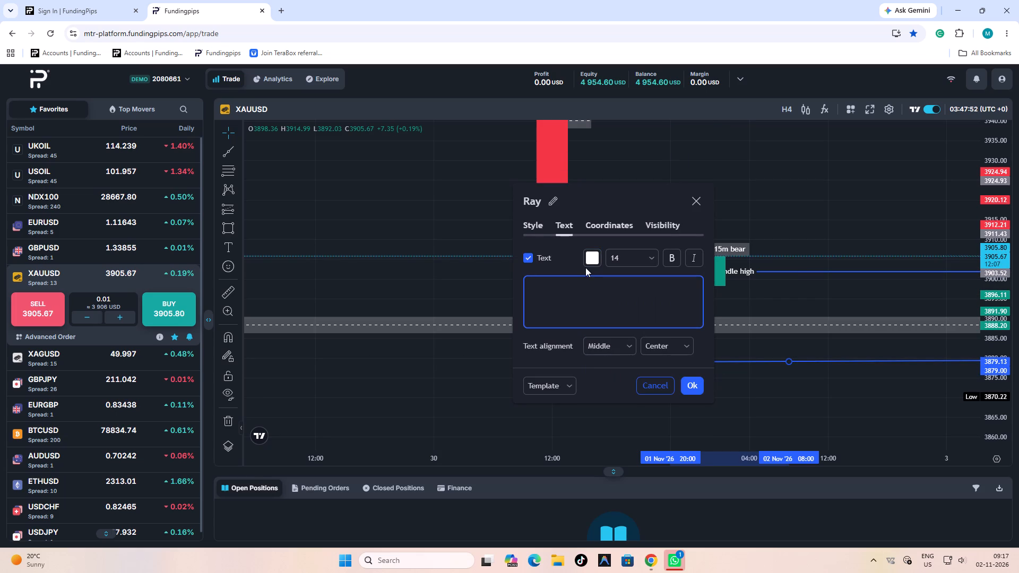
{"action": "key", "text": "4"}
{"action": "type", "text": "H candle low"}
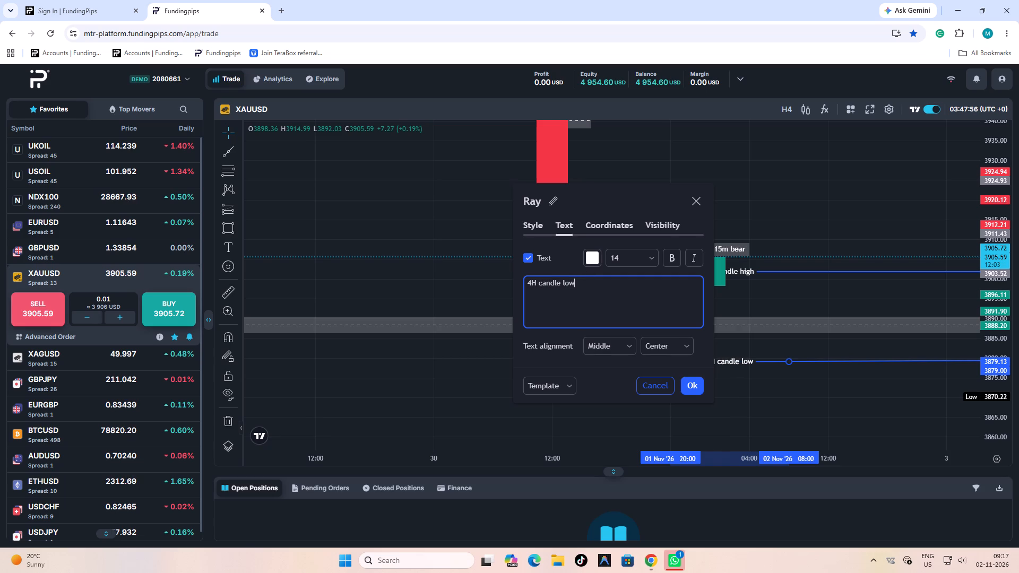
{"action": "left_click", "coordinate": [689, 384]}
Switch XAUUSD to the H1 time interval and examine the latest candles against the 4H candle high and low rays.
{"action": "scroll", "coordinate": [699, 387], "scroll_direction": "down", "scroll_amount": 1}
{"action": "left_click", "coordinate": [807, 417]}
{"action": "scroll", "coordinate": [770, 389], "scroll_direction": "up", "scroll_amount": 2}
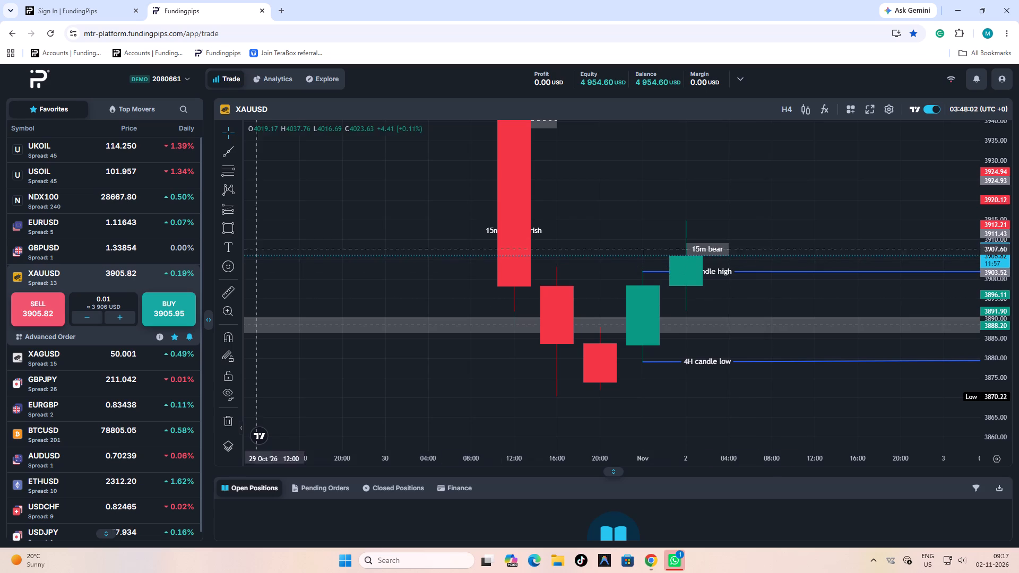
{"action": "left_click", "coordinate": [790, 109]}
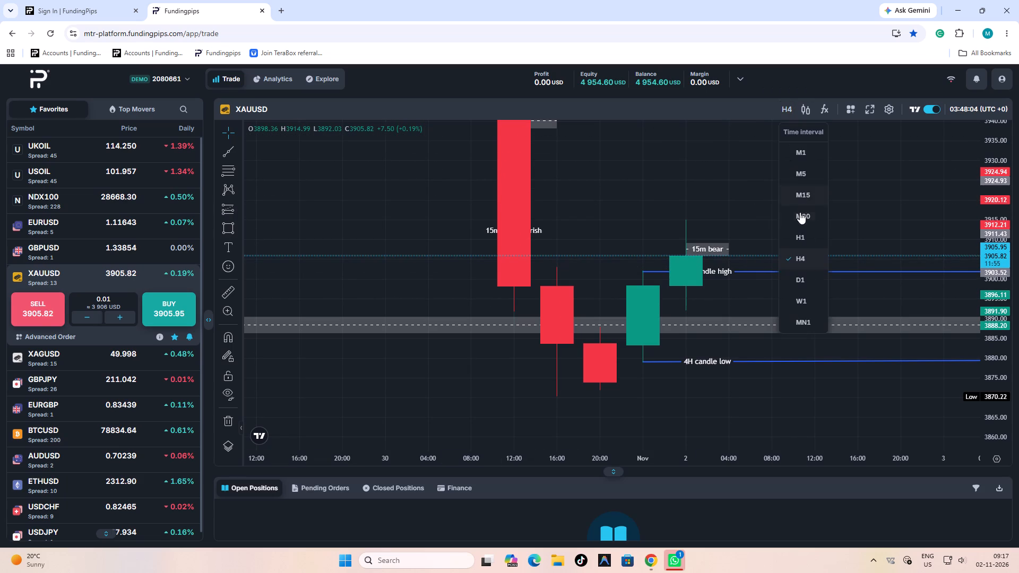
{"action": "left_click", "coordinate": [797, 230]}
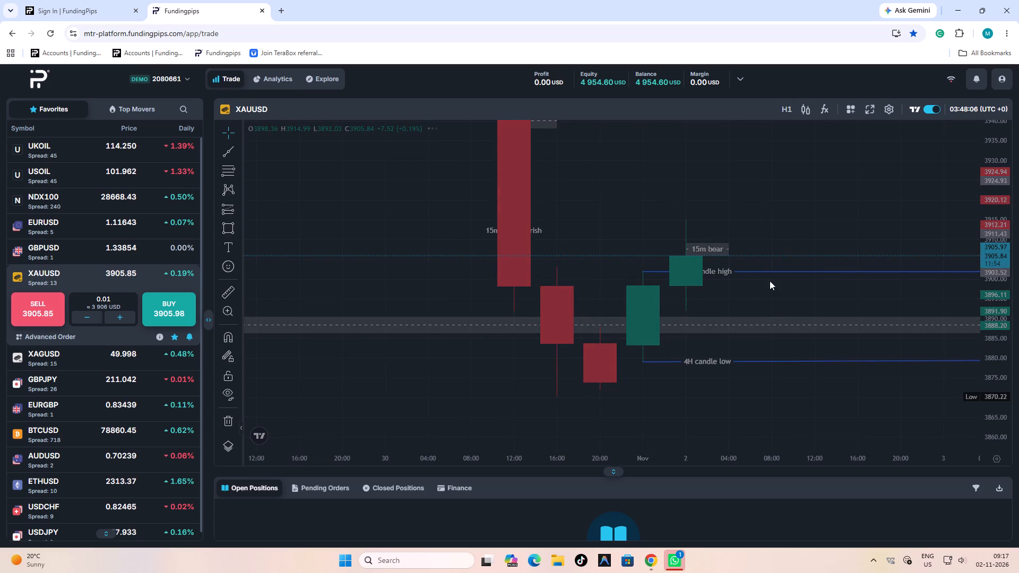
{"action": "scroll", "coordinate": [748, 303], "scroll_direction": "down", "scroll_amount": 3}
{"action": "left_click", "coordinate": [822, 403]}
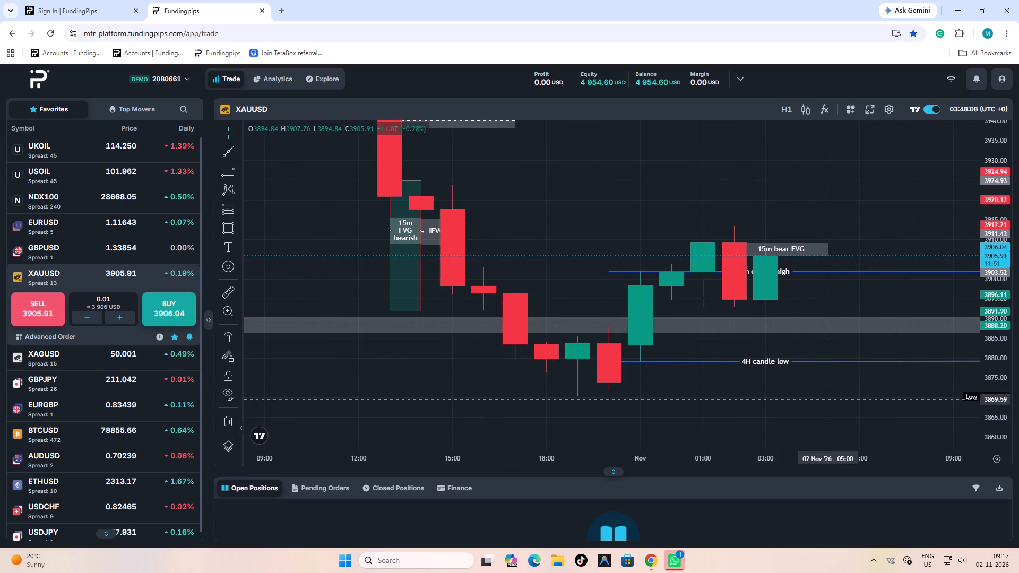
{"action": "scroll", "coordinate": [822, 394], "scroll_direction": "down", "scroll_amount": 3}
{"action": "left_click_drag", "start_coordinate": [849, 396], "coordinate": [687, 379]}
{"action": "scroll", "coordinate": [696, 377], "scroll_direction": "down", "scroll_amount": 1}
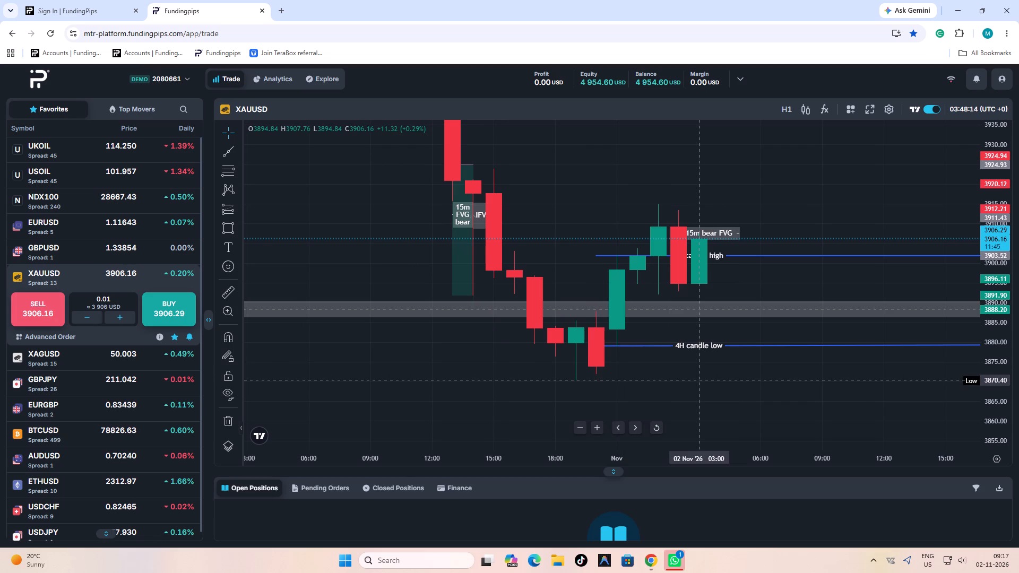
{"action": "scroll", "coordinate": [694, 379], "scroll_direction": "down", "scroll_amount": 1}
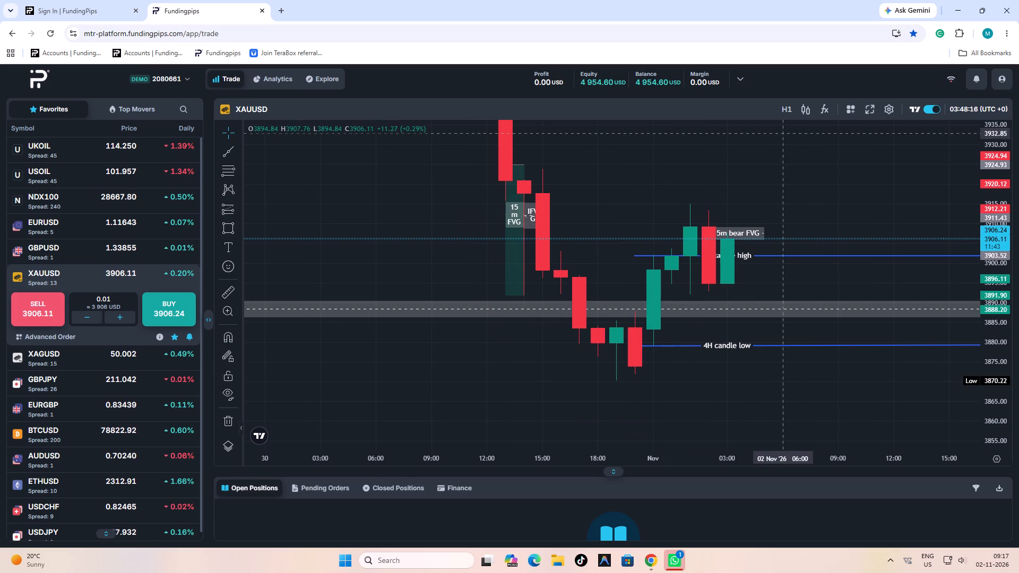
Switch XAUUSD to the M15 time interval and examine the 02 Nov candles around the 15m bear FVG and 4H candle levels.
{"action": "left_click", "coordinate": [788, 115]}
{"action": "left_click", "coordinate": [802, 201]}
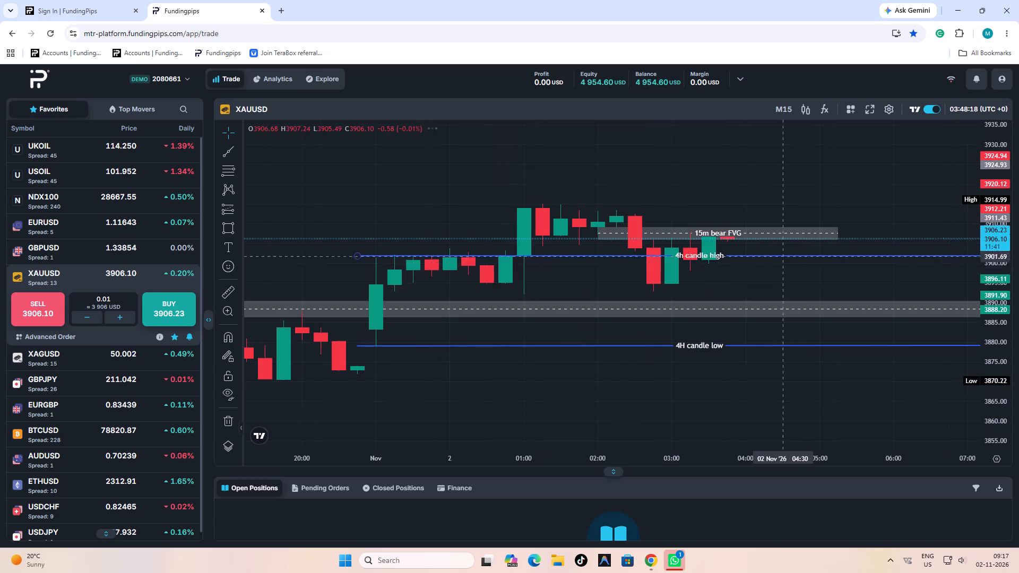
{"action": "left_click_drag", "start_coordinate": [1004, 278], "coordinate": [983, 104]}
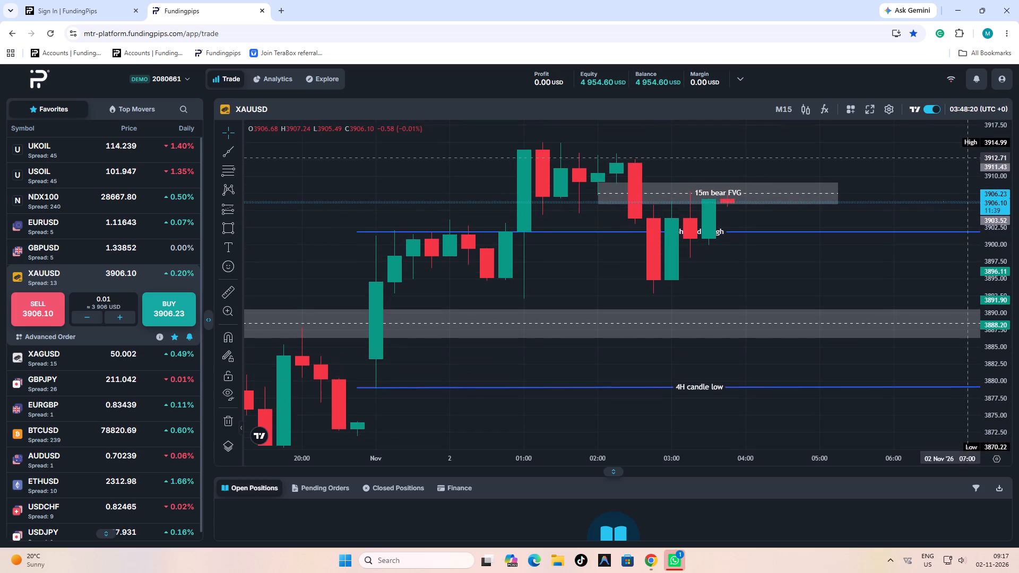
{"action": "scroll", "coordinate": [899, 237], "scroll_direction": "down", "scroll_amount": 8}
{"action": "left_click_drag", "start_coordinate": [923, 272], "coordinate": [776, 361]}
{"action": "left_click_drag", "start_coordinate": [991, 325], "coordinate": [991, 324]}
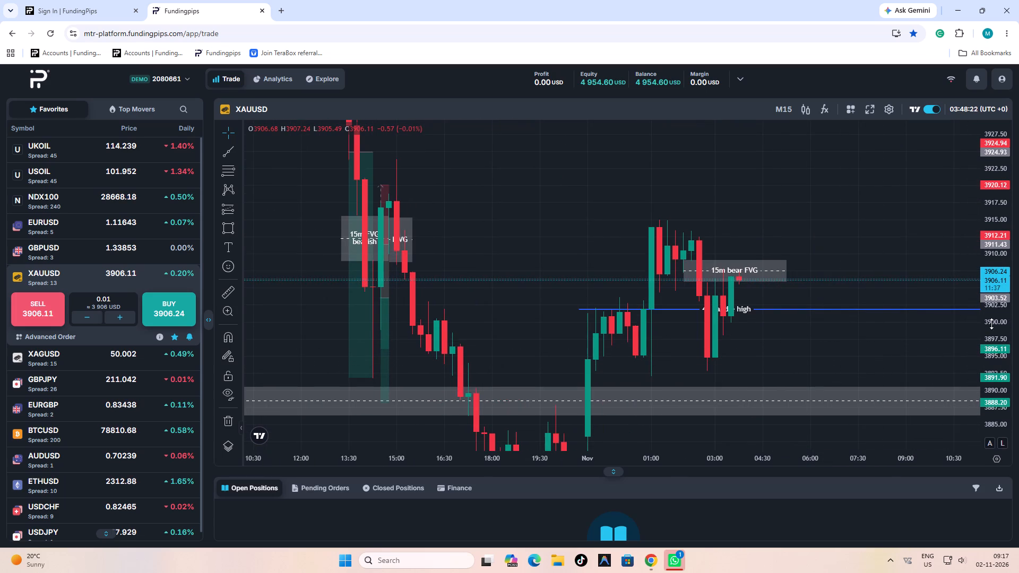
{"action": "left_click_drag", "start_coordinate": [991, 324], "coordinate": [989, 278]}
{"action": "scroll", "coordinate": [832, 362], "scroll_direction": "up", "scroll_amount": 2}
{"action": "left_click_drag", "start_coordinate": [806, 360], "coordinate": [834, 261]}
{"action": "left_click_drag", "start_coordinate": [826, 270], "coordinate": [825, 281]}
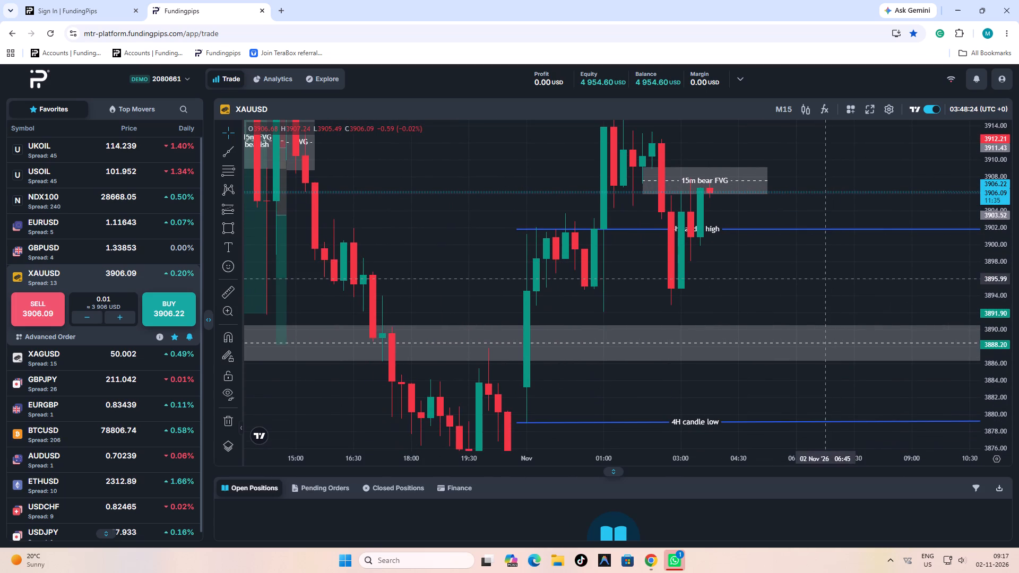
{"action": "left_click_drag", "start_coordinate": [825, 281], "coordinate": [826, 298]}
Measure the XAUUSD price move from about 3914, near the 02 Nov top, down to the 4H candle high ray.
{"action": "left_click", "coordinate": [223, 227]}
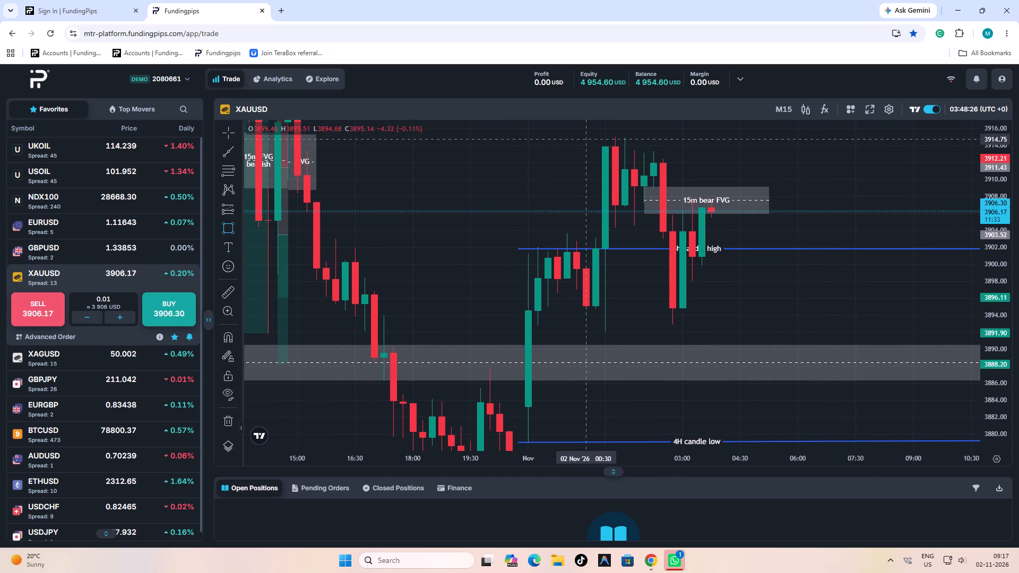
{"action": "left_click", "coordinate": [228, 300]}
{"action": "left_click_drag", "start_coordinate": [591, 145], "coordinate": [668, 227]}
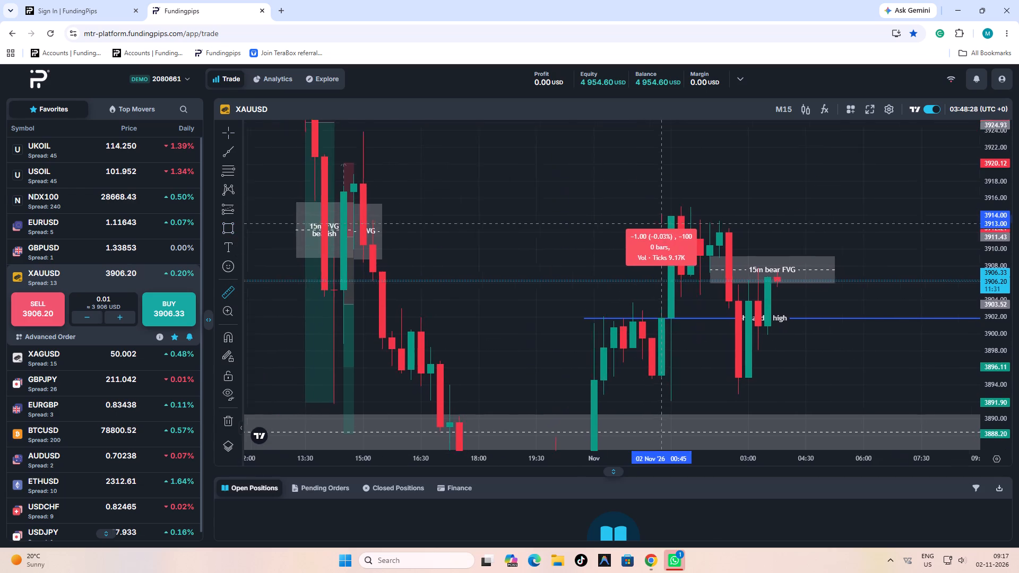
{"action": "left_click_drag", "start_coordinate": [668, 227], "coordinate": [671, 232]}
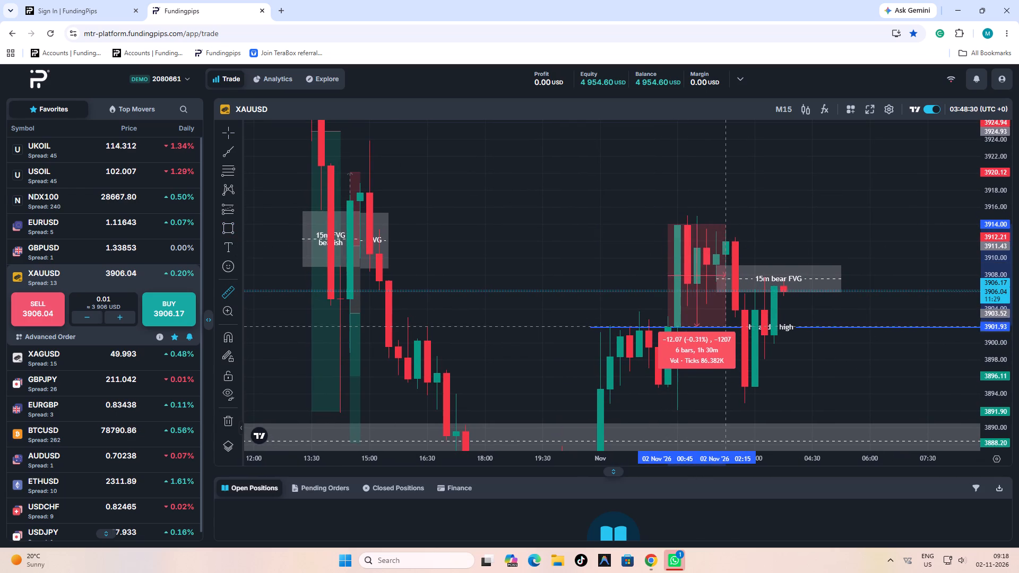
{"action": "left_click", "coordinate": [724, 327]}
{"action": "left_click", "coordinate": [808, 393]}
Measure the distance from the current price at the 15m bear FVG down to the upper edge of the wide grey zone.
{"action": "scroll", "coordinate": [792, 366], "scroll_direction": "down", "scroll_amount": 2}
{"action": "left_click_drag", "start_coordinate": [866, 379], "coordinate": [742, 190]}
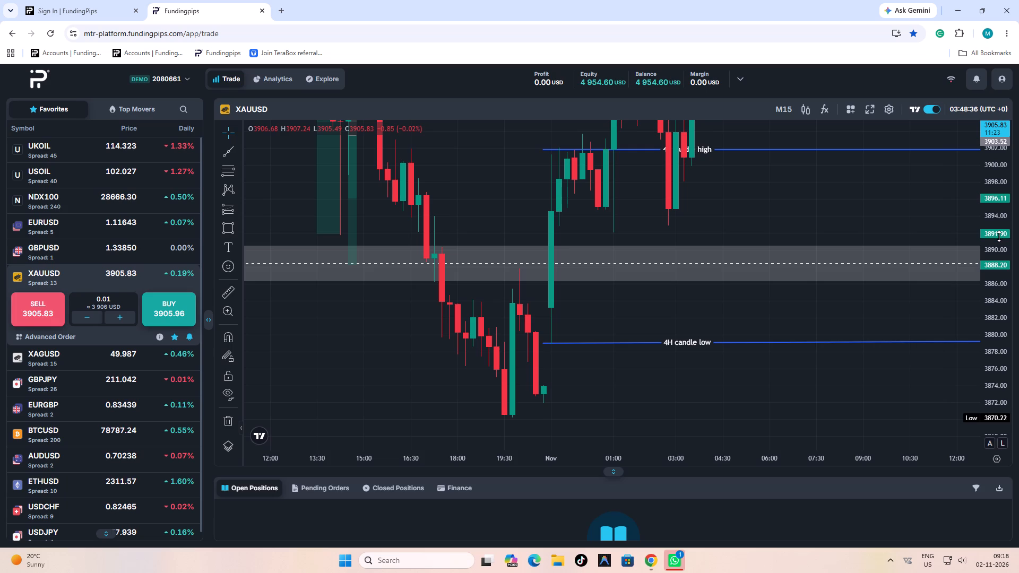
{"action": "left_click_drag", "start_coordinate": [999, 205], "coordinate": [1018, 337]}
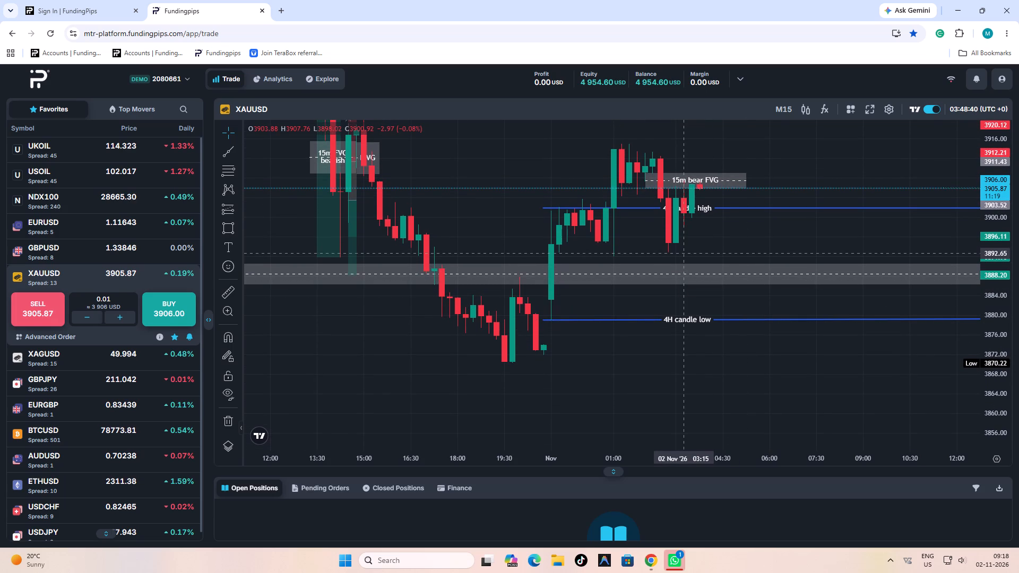
{"action": "left_click", "coordinate": [219, 223]}
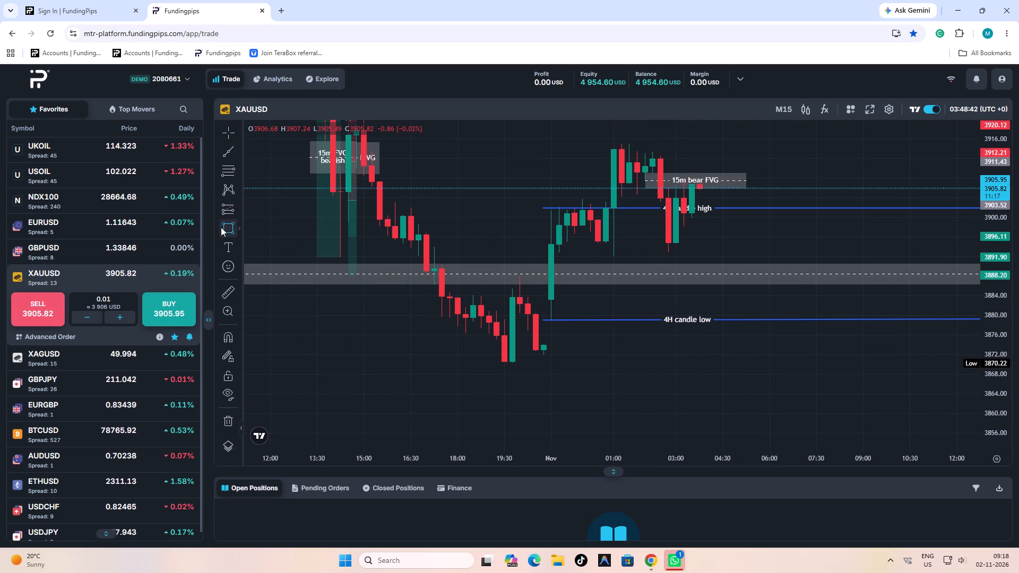
{"action": "left_click", "coordinate": [228, 281]}
{"action": "left_click", "coordinate": [228, 287]}
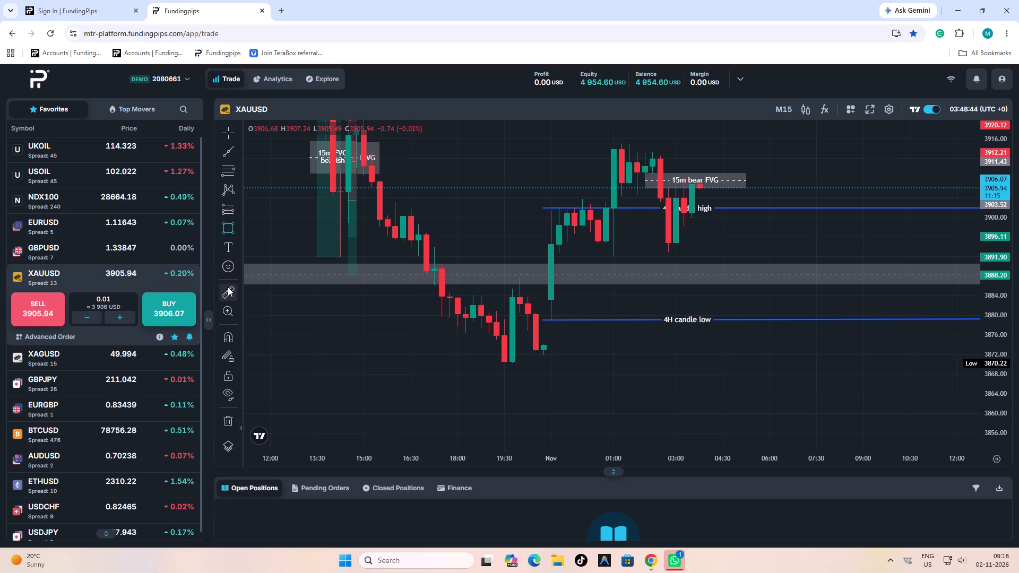
{"action": "left_click", "coordinate": [703, 189]}
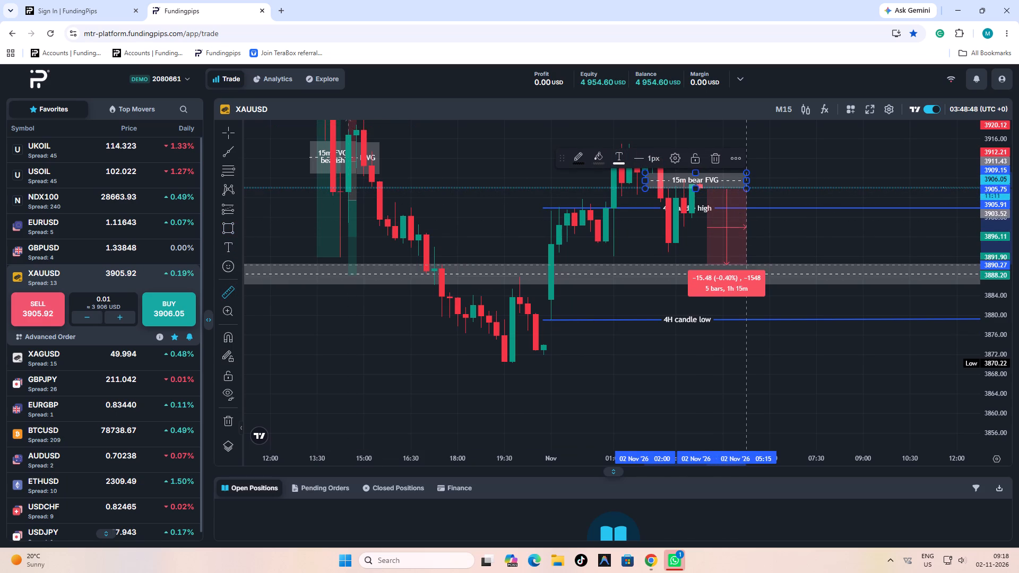
{"action": "left_click", "coordinate": [750, 265]}
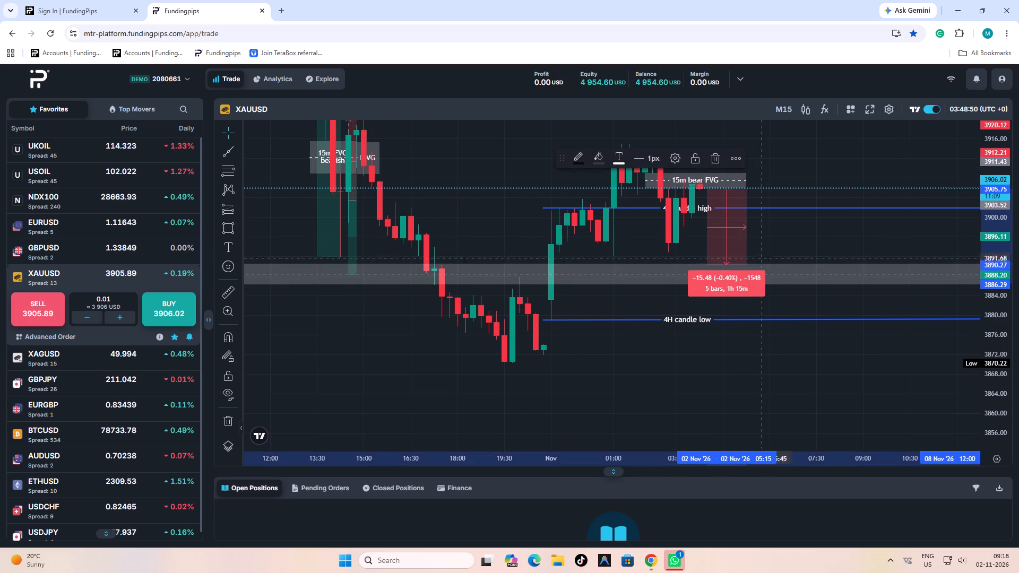
{"action": "left_click", "coordinate": [787, 231]}
Examine the M15 candles between the 15m bear FVG, the 4H candle high and low rays and the wide grey zone.
{"action": "scroll", "coordinate": [741, 179], "scroll_direction": "down", "scroll_amount": 3}
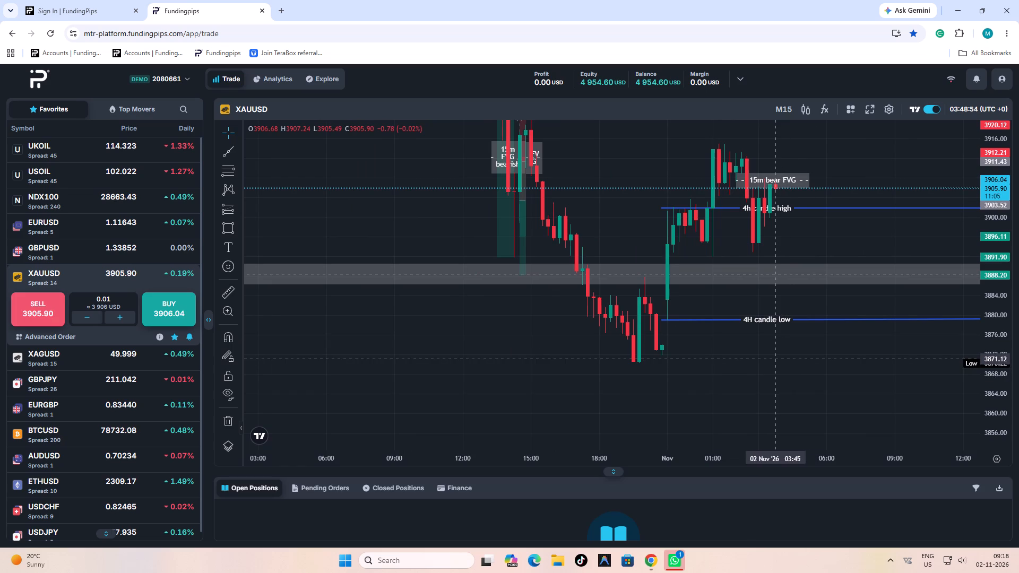
{"action": "scroll", "coordinate": [773, 358], "scroll_direction": "up", "scroll_amount": 2}
{"action": "left_click_drag", "start_coordinate": [997, 282], "coordinate": [992, 250]}
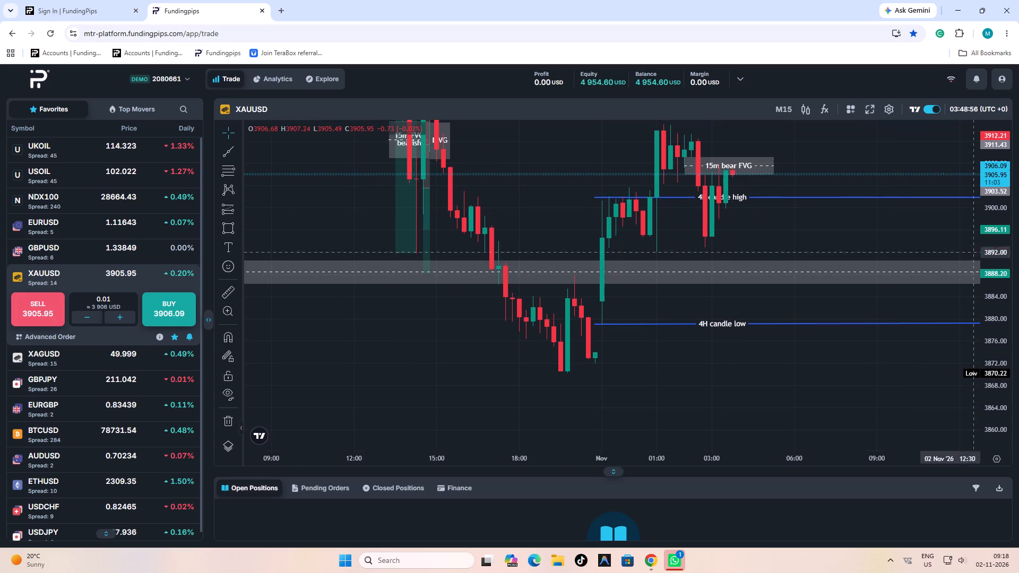
{"action": "scroll", "coordinate": [866, 257], "scroll_direction": "up", "scroll_amount": 5}
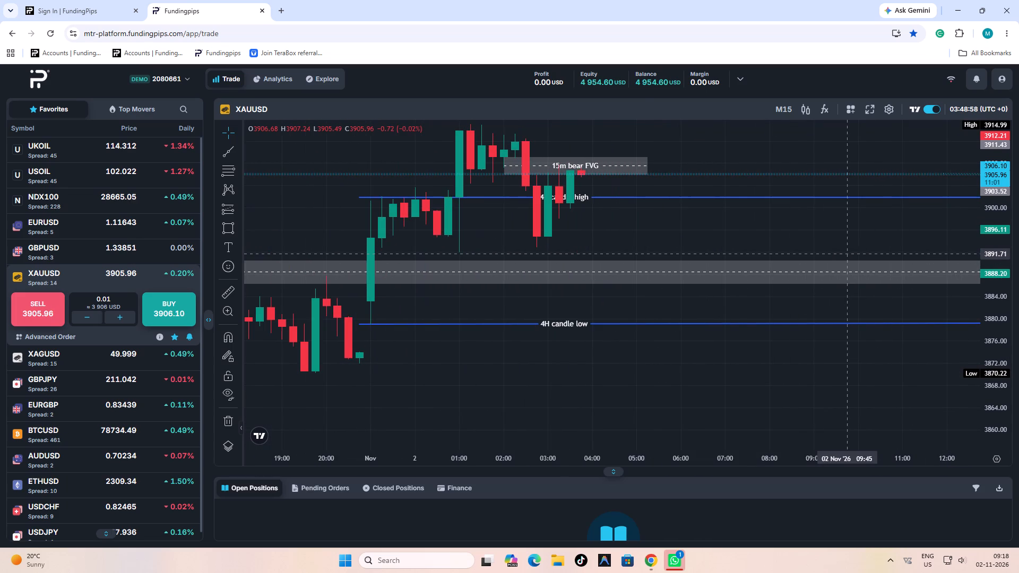
{"action": "left_click_drag", "start_coordinate": [733, 242], "coordinate": [812, 256]}
{"action": "left_click_drag", "start_coordinate": [679, 225], "coordinate": [589, 222]}
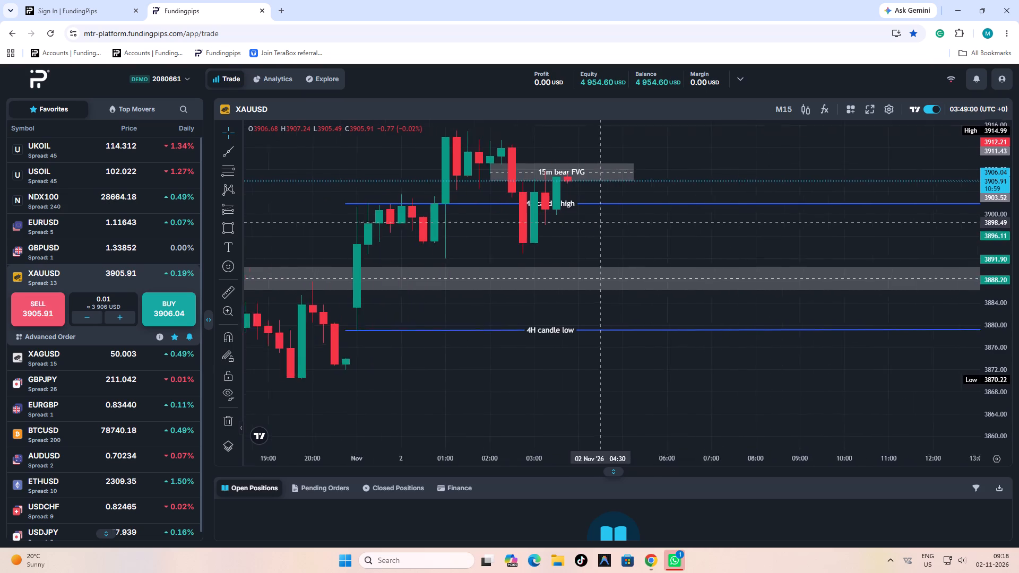
{"action": "left_click_drag", "start_coordinate": [589, 222], "coordinate": [532, 218]}
{"action": "left_click_drag", "start_coordinate": [568, 222], "coordinate": [711, 219]}
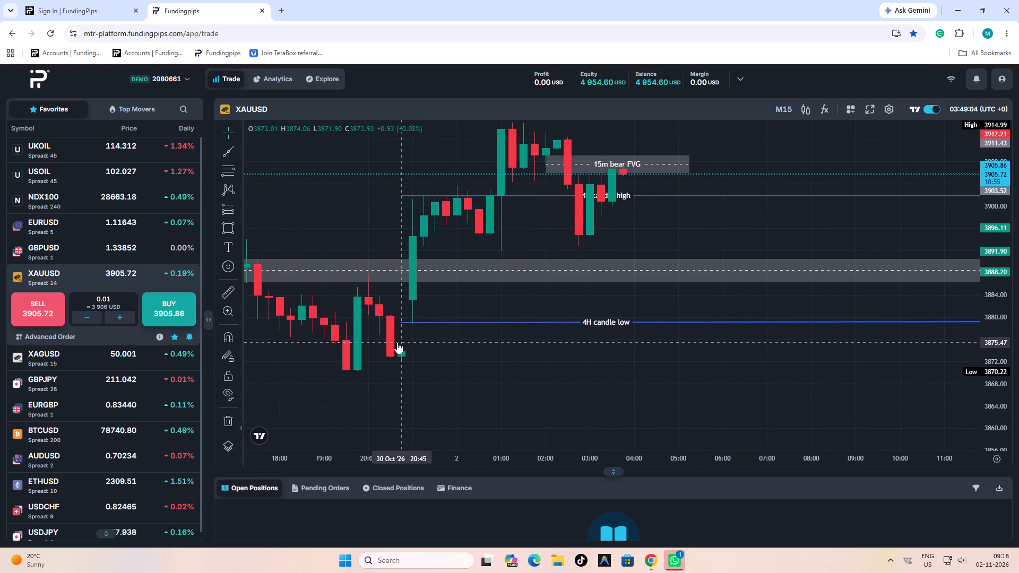
{"action": "scroll", "coordinate": [506, 274], "scroll_direction": "up", "scroll_amount": 7}
{"action": "left_click_drag", "start_coordinate": [457, 229], "coordinate": [662, 258]}
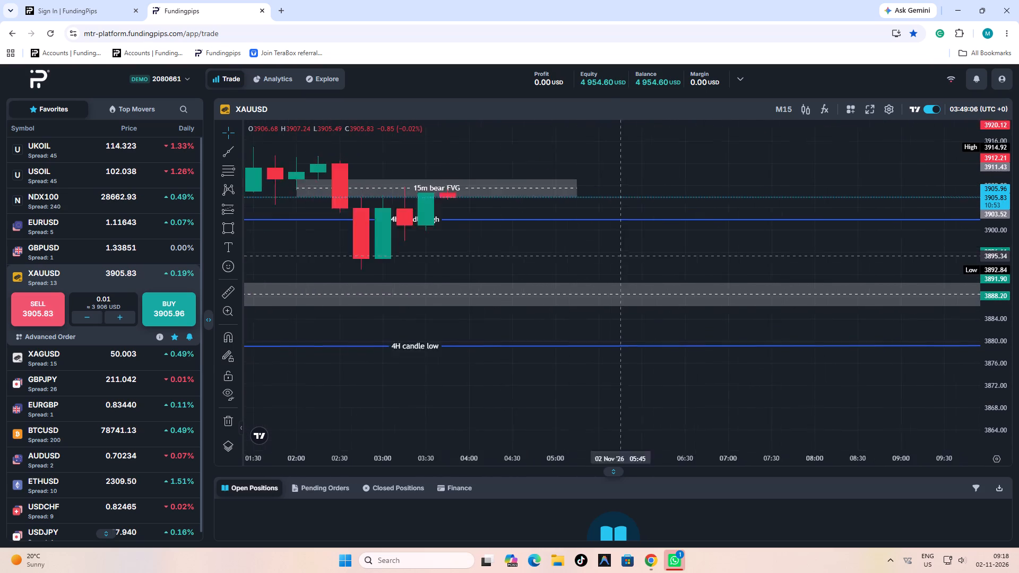
{"action": "left_click_drag", "start_coordinate": [662, 258], "coordinate": [765, 251]}
{"action": "scroll", "coordinate": [766, 242], "scroll_direction": "down", "scroll_amount": 9}
{"action": "left_click_drag", "start_coordinate": [902, 247], "coordinate": [852, 272]}
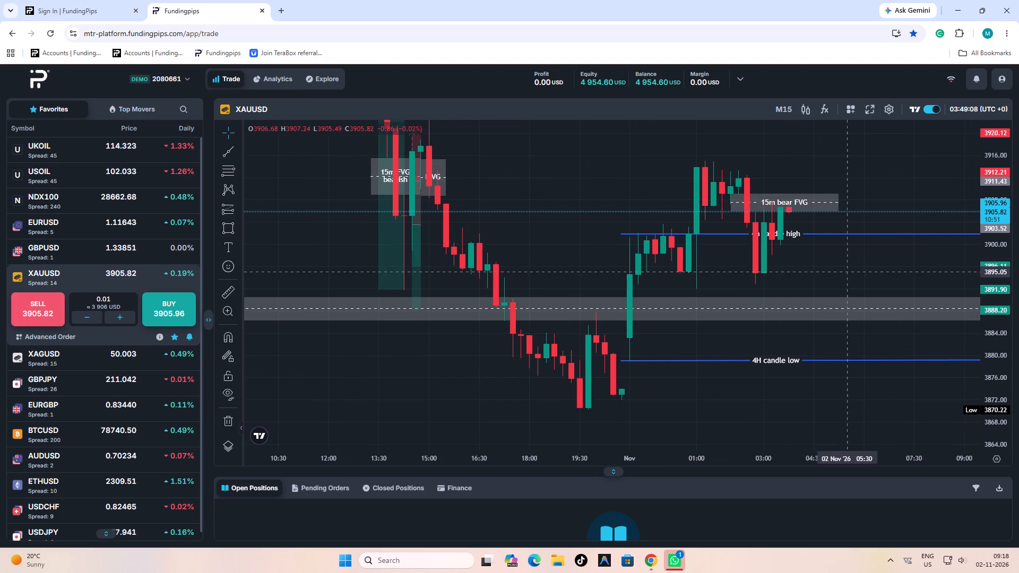
Switch XAUUSD to the M5 time interval and examine the latest candles against the 15m bear FVG and 4H candle rays.
{"action": "left_click", "coordinate": [790, 112]}
{"action": "left_click", "coordinate": [796, 174]}
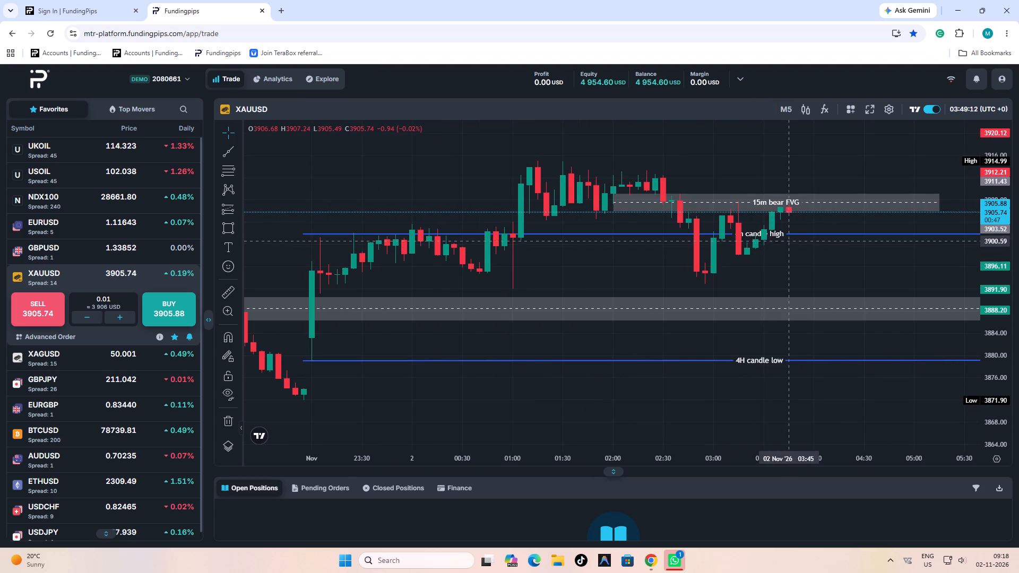
{"action": "scroll", "coordinate": [806, 264], "scroll_direction": "down", "scroll_amount": 1}
{"action": "left_click", "coordinate": [811, 262]}
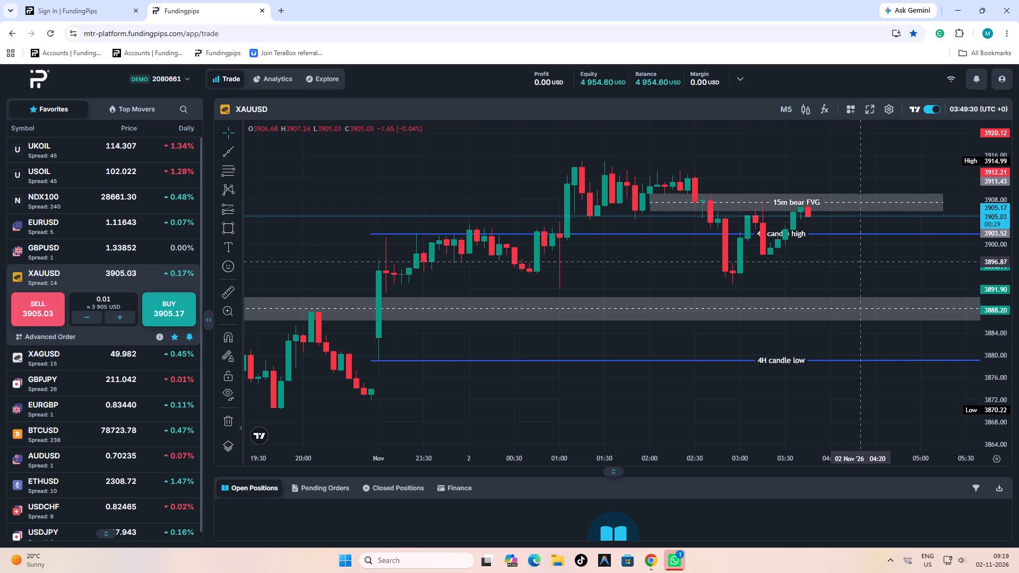
{"action": "scroll", "coordinate": [862, 262], "scroll_direction": "down", "scroll_amount": 1}
{"action": "left_click_drag", "start_coordinate": [895, 268], "coordinate": [832, 274]}
{"action": "scroll", "coordinate": [832, 274], "scroll_direction": "down", "scroll_amount": 2}
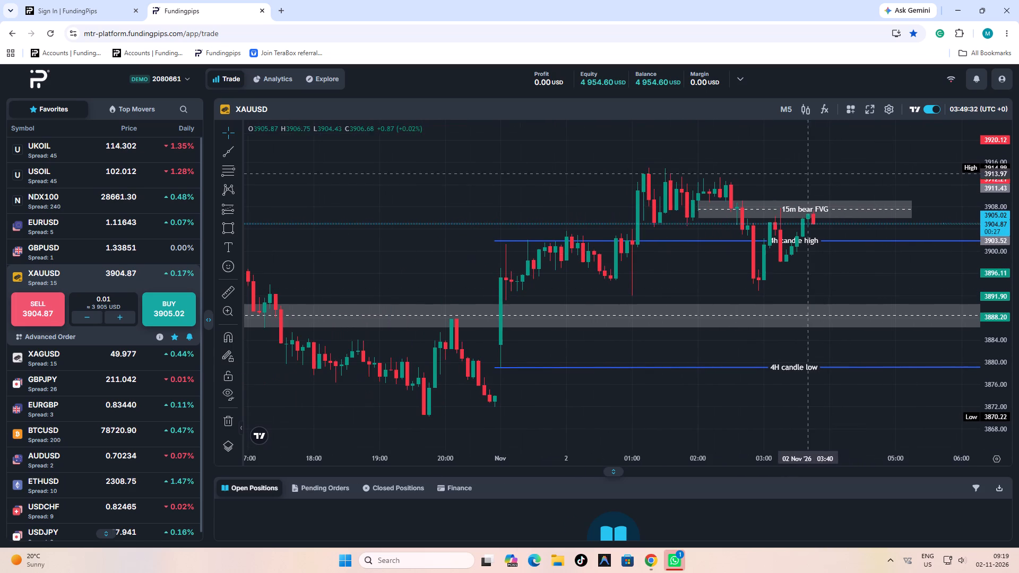
{"action": "left_click_drag", "start_coordinate": [844, 267], "coordinate": [837, 265]}
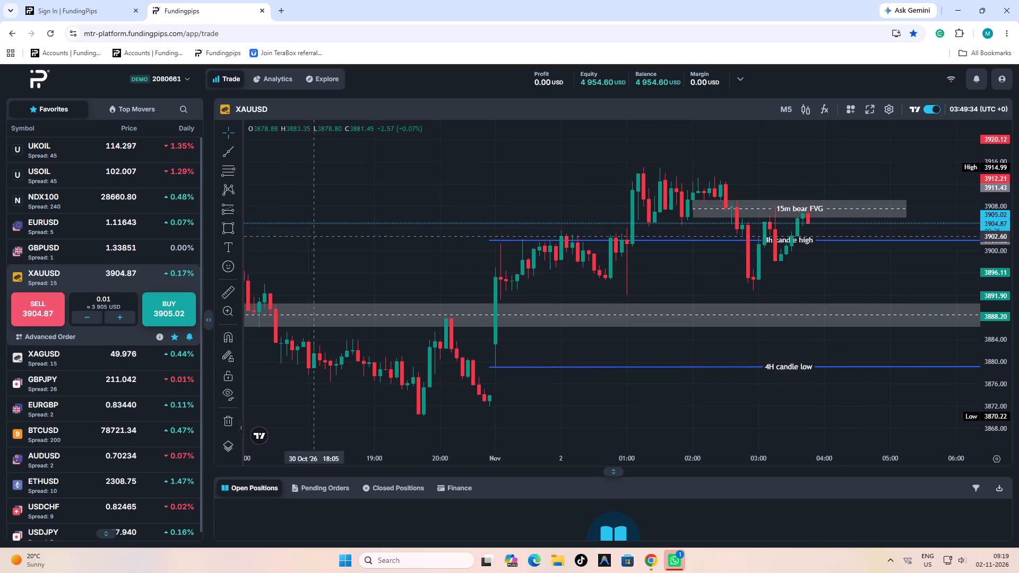
Set the XAUUSD order volume to 0.02 and open a sell position at the market price.
{"action": "left_click", "coordinate": [129, 319]}
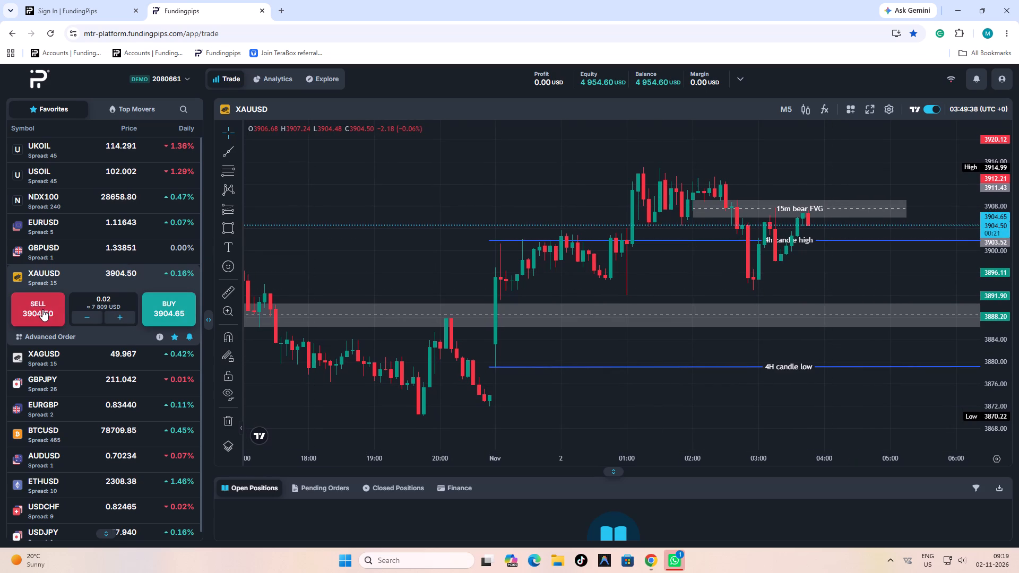
{"action": "scroll", "coordinate": [823, 274], "scroll_direction": "up", "scroll_amount": 3}
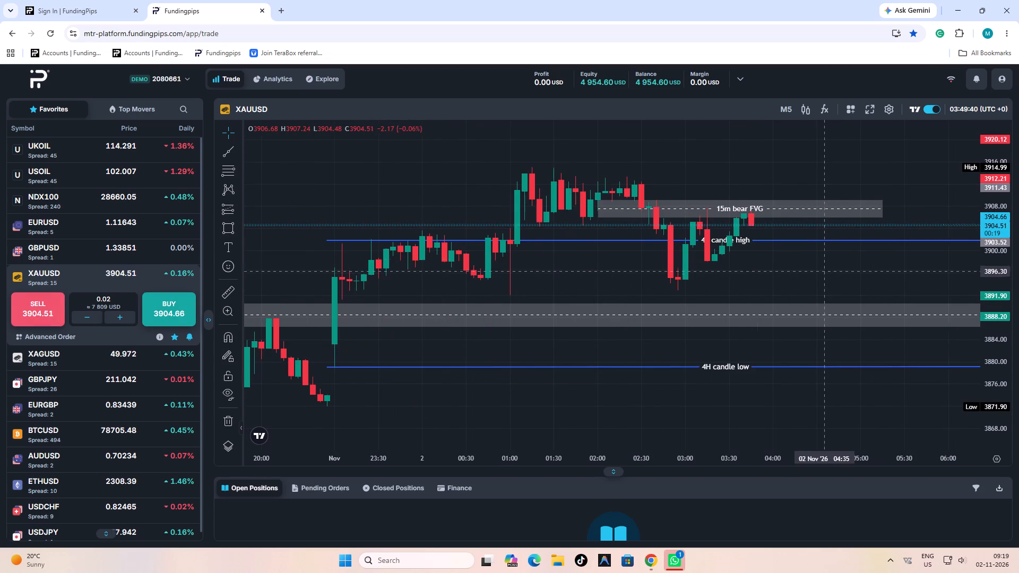
{"action": "left_click_drag", "start_coordinate": [988, 270], "coordinate": [982, 150]}
{"action": "scroll", "coordinate": [912, 202], "scroll_direction": "down", "scroll_amount": 2}
{"action": "left_click_drag", "start_coordinate": [910, 255], "coordinate": [857, 320]}
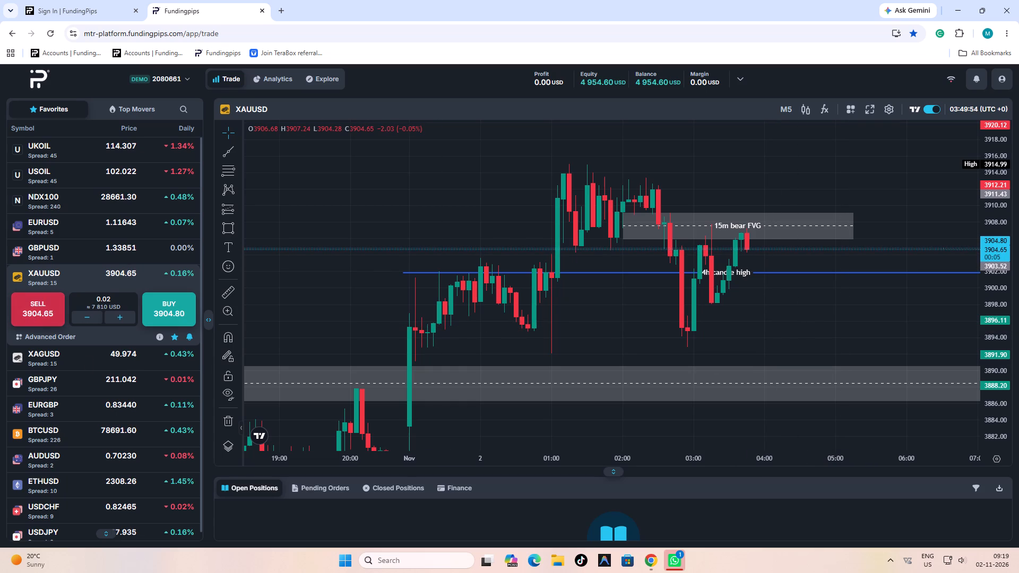
{"action": "scroll", "coordinate": [798, 318], "scroll_direction": "down", "scroll_amount": 3}
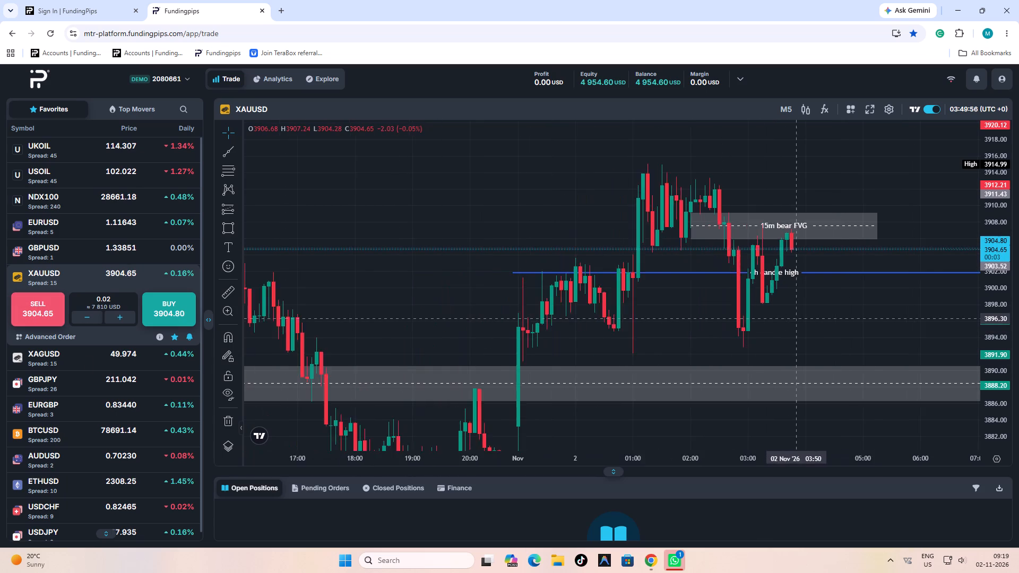
{"action": "scroll", "coordinate": [798, 318], "scroll_direction": "down", "scroll_amount": 2}
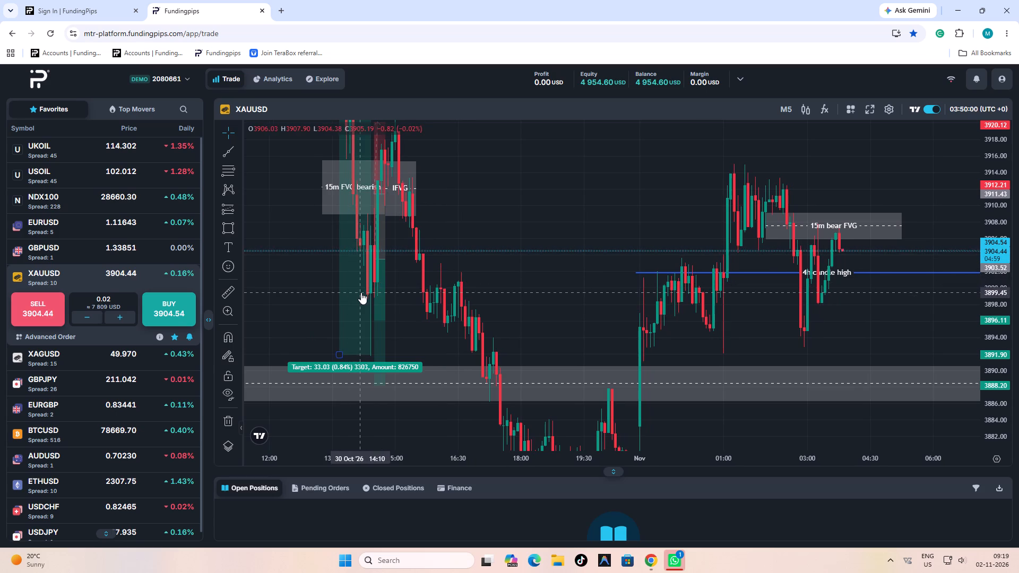
{"action": "scroll", "coordinate": [904, 309], "scroll_direction": "up", "scroll_amount": 4}
{"action": "left_click", "coordinate": [27, 314]}
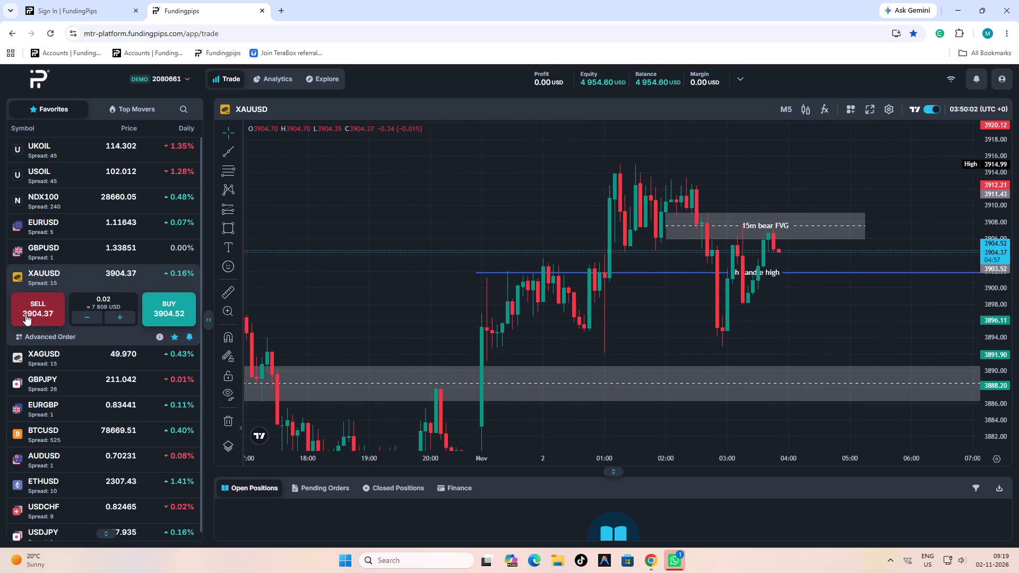
Place a Short Position drawing on the latest M5 candle with its entry at the open sell's price, 3904.11.
{"action": "left_click_drag", "start_coordinate": [1005, 344], "coordinate": [1010, 311]}
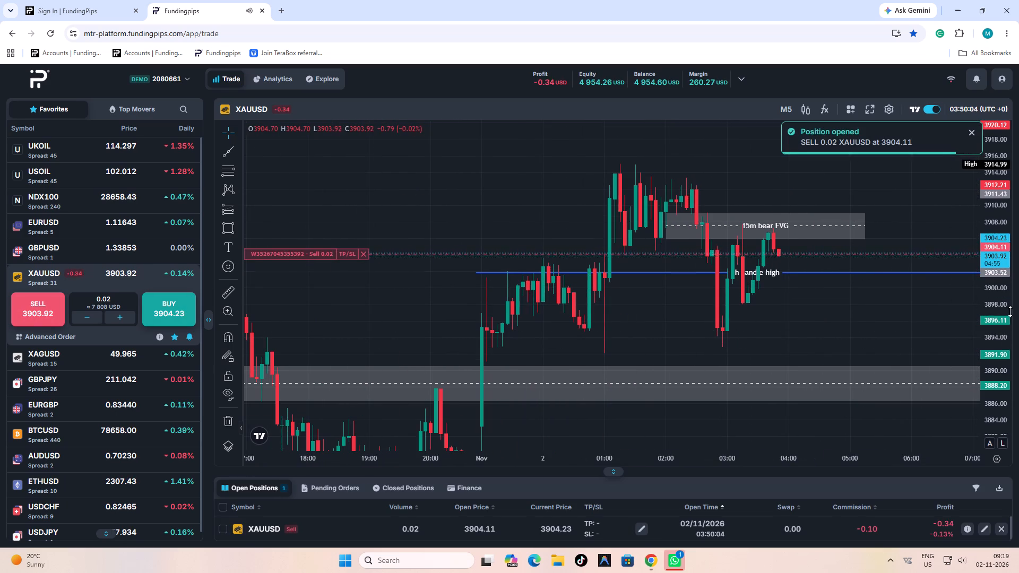
{"action": "left_click_drag", "start_coordinate": [1010, 311], "coordinate": [1018, 244]}
{"action": "scroll", "coordinate": [944, 314], "scroll_direction": "up", "scroll_amount": 2}
{"action": "scroll", "coordinate": [808, 345], "scroll_direction": "up", "scroll_amount": 1}
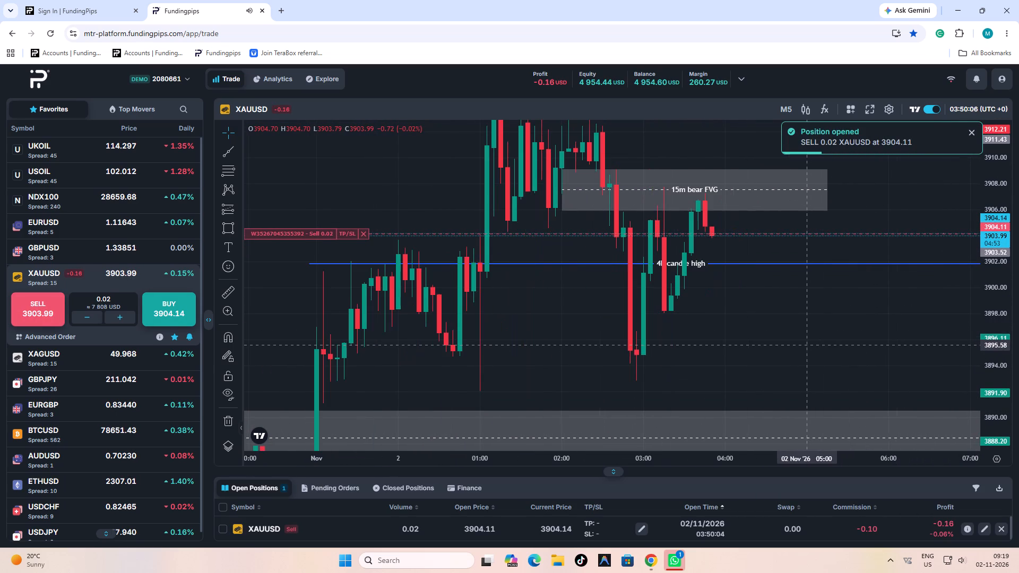
{"action": "left_click_drag", "start_coordinate": [807, 340], "coordinate": [778, 374]}
{"action": "left_click", "coordinate": [239, 207]}
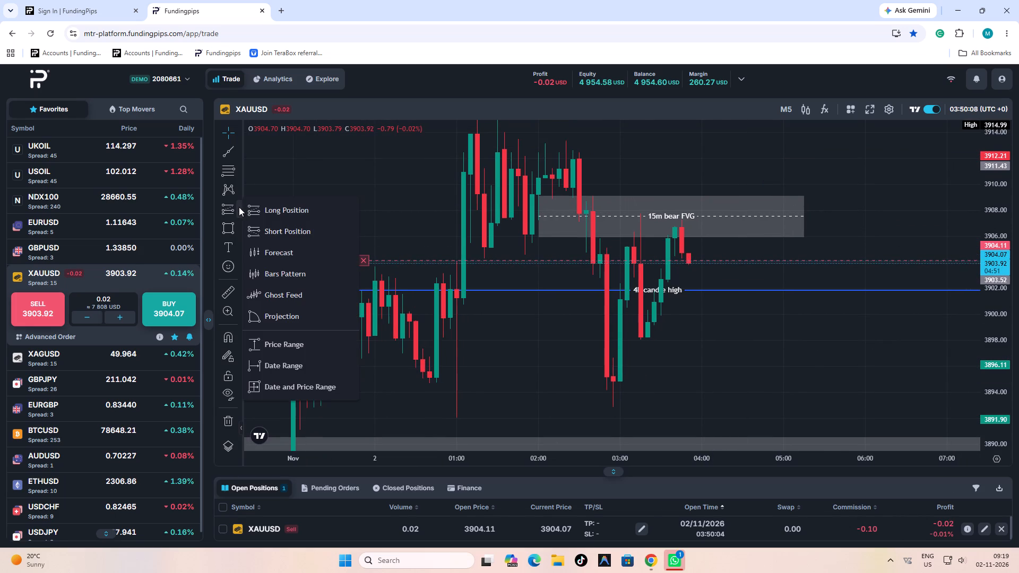
{"action": "left_click", "coordinate": [271, 225]}
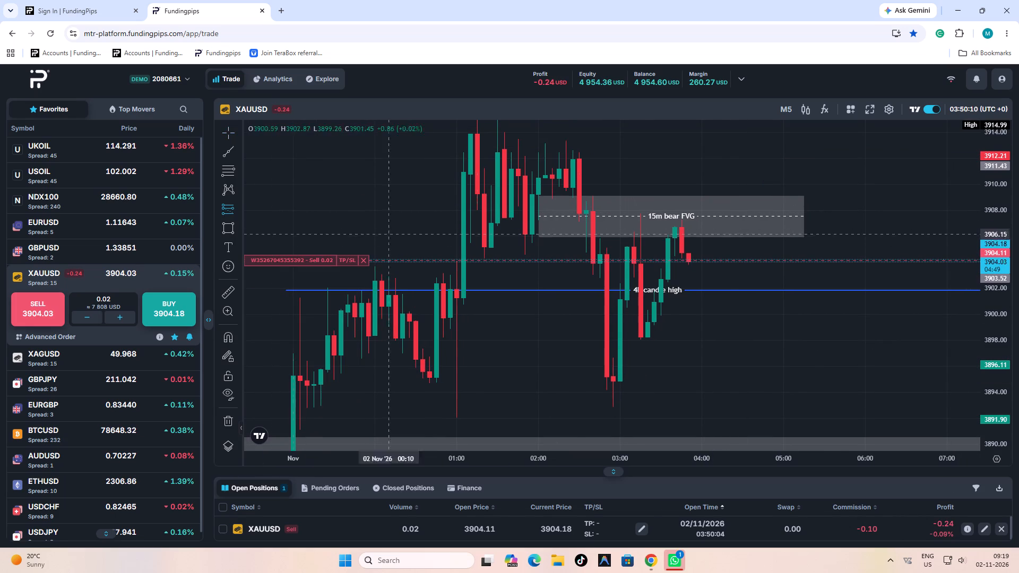
{"action": "left_click", "coordinate": [687, 261]}
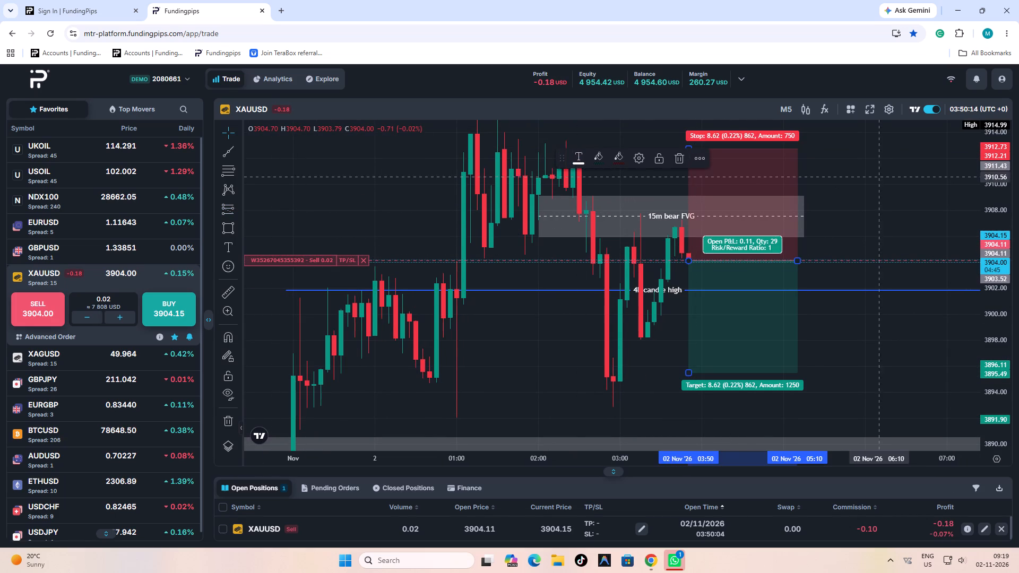
Adjust the Short Position drawing's stop to about 3909.30, above the 15m bear FVG, and its target to about 3893.42.
{"action": "left_click_drag", "start_coordinate": [872, 178], "coordinate": [900, 219]}
{"action": "left_click_drag", "start_coordinate": [710, 179], "coordinate": [706, 227]}
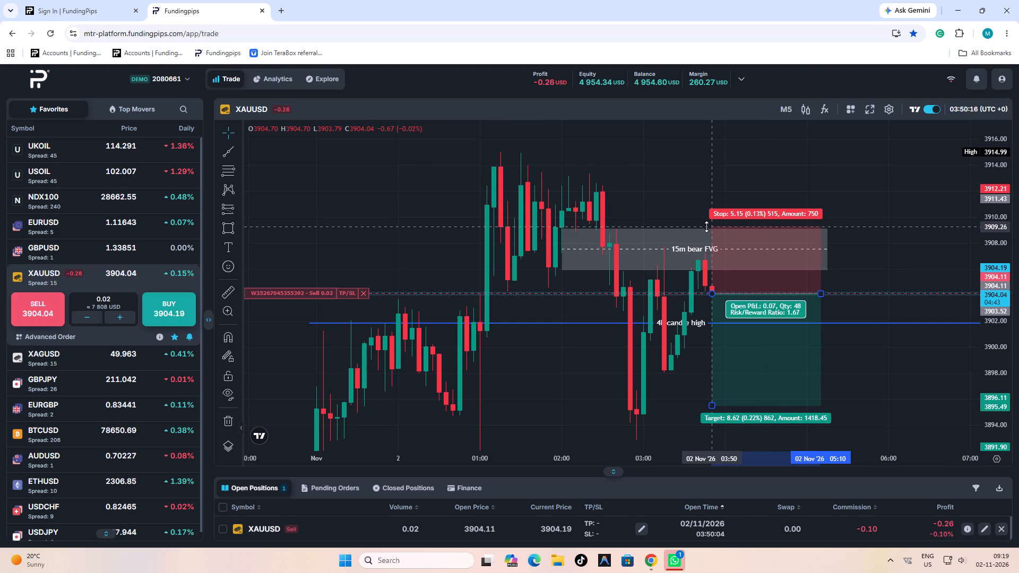
{"action": "left_click_drag", "start_coordinate": [706, 227], "coordinate": [706, 226]}
{"action": "left_click_drag", "start_coordinate": [833, 371], "coordinate": [827, 323]}
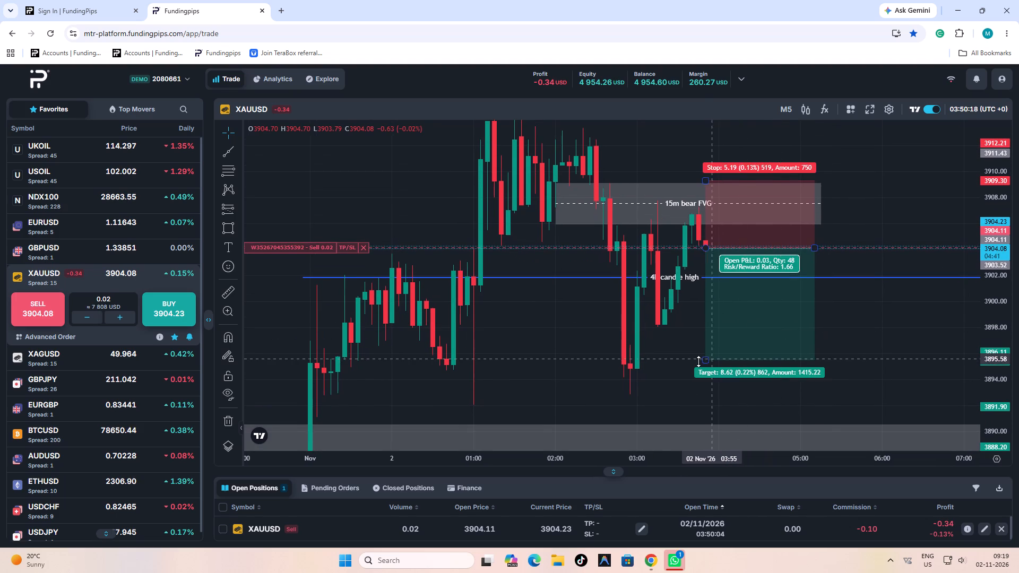
{"action": "left_click_drag", "start_coordinate": [708, 362], "coordinate": [705, 378]}
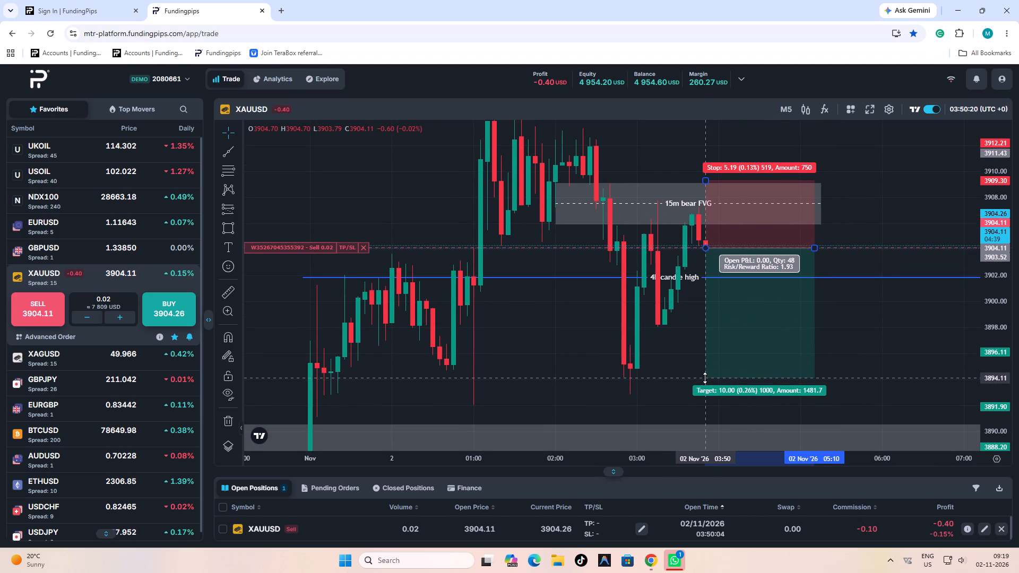
{"action": "left_click_drag", "start_coordinate": [705, 378], "coordinate": [703, 387]}
{"action": "left_click", "coordinate": [875, 327]}
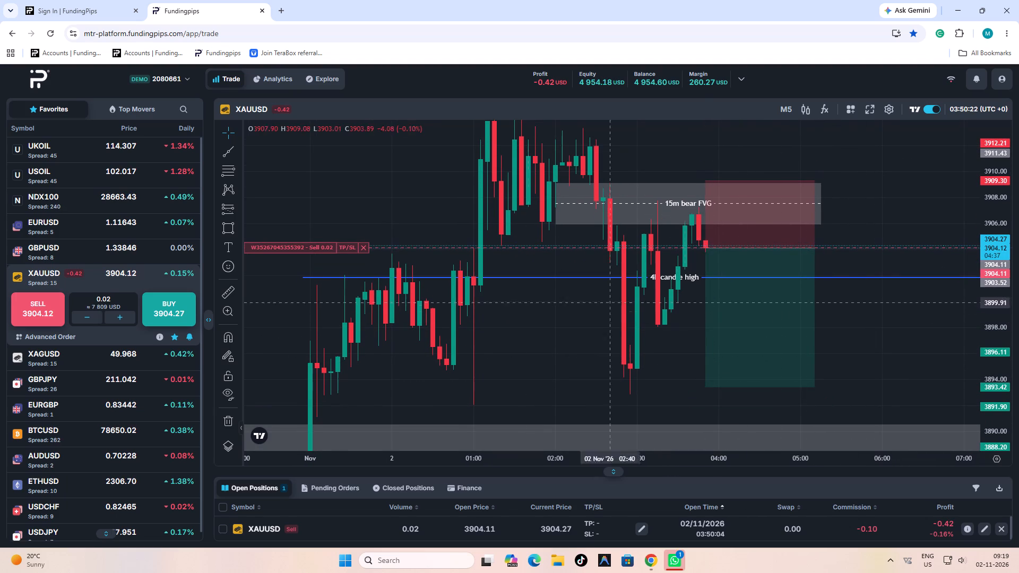
Set the open XAUUSD sell position's stop loss to 3909.34, just above the 15m bear FVG zone.
{"action": "left_click", "coordinate": [350, 248]}
{"action": "left_click_drag", "start_coordinate": [871, 239], "coordinate": [884, 186]}
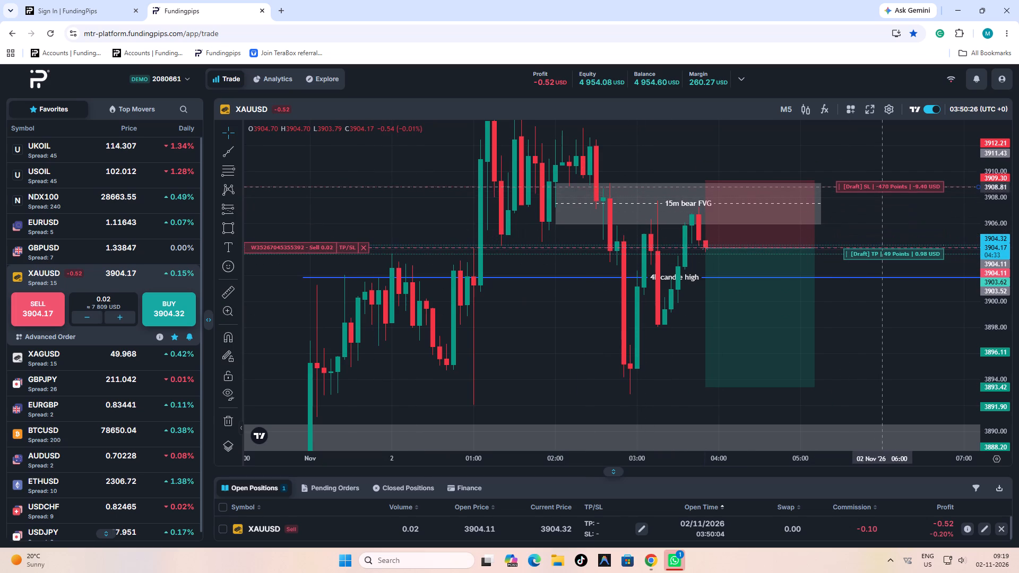
{"action": "left_click_drag", "start_coordinate": [884, 186], "coordinate": [886, 180]}
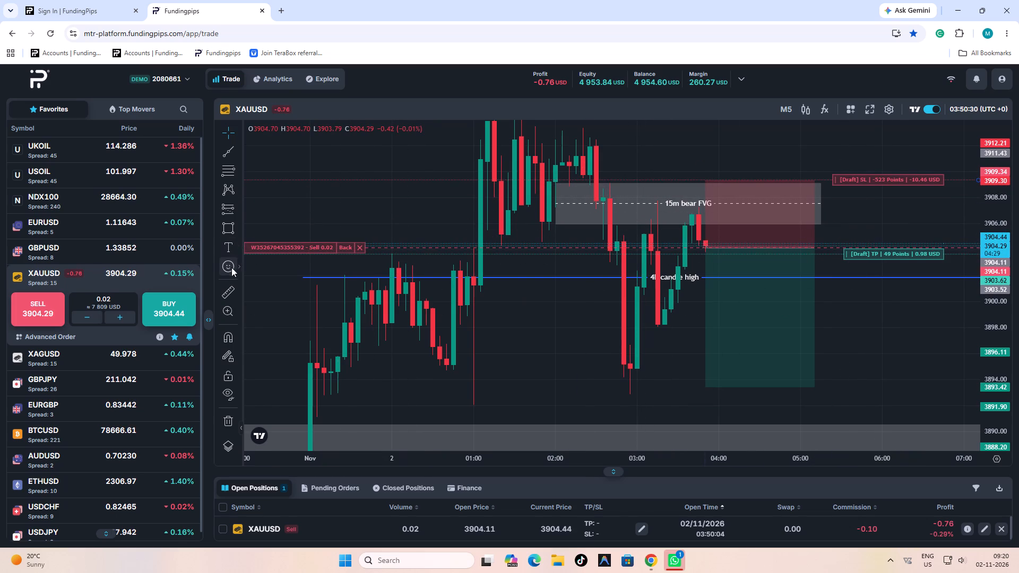
Measure the price distance from the sell entry up to the Short Position drawing's stop.
{"action": "left_click", "coordinate": [227, 289]}
{"action": "left_click", "coordinate": [724, 247]}
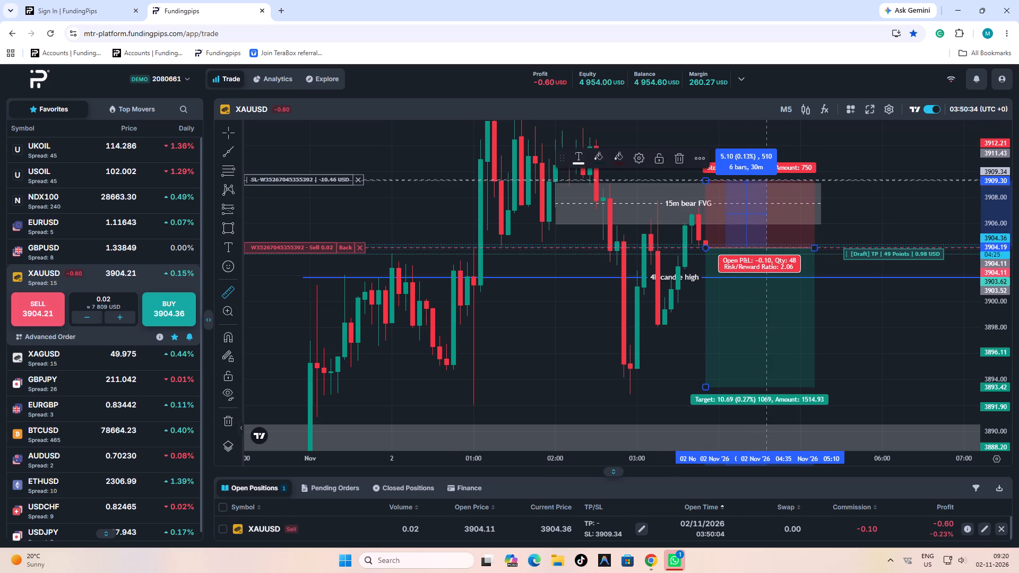
{"action": "left_click", "coordinate": [875, 153]}
{"action": "left_click", "coordinate": [922, 152]}
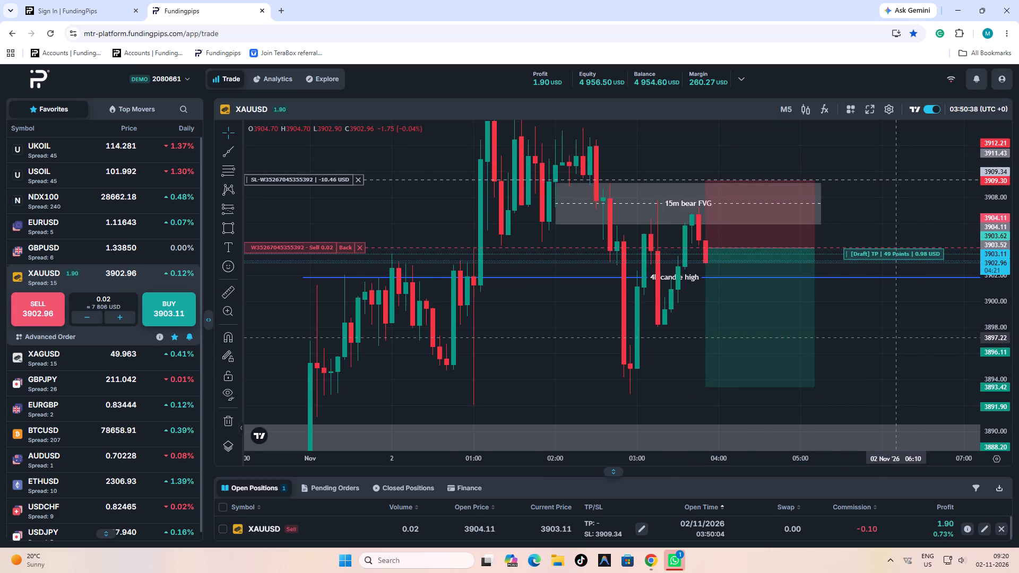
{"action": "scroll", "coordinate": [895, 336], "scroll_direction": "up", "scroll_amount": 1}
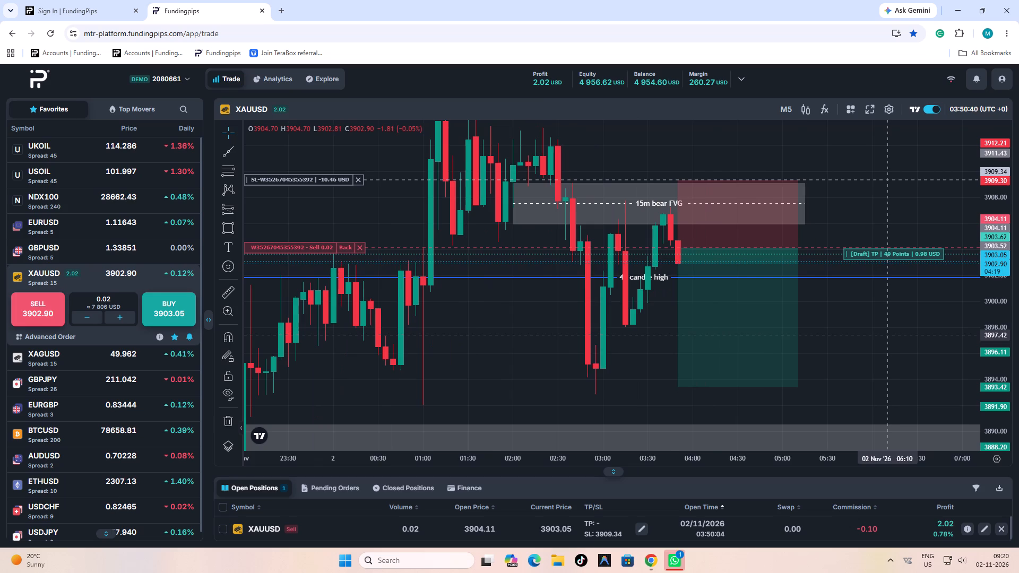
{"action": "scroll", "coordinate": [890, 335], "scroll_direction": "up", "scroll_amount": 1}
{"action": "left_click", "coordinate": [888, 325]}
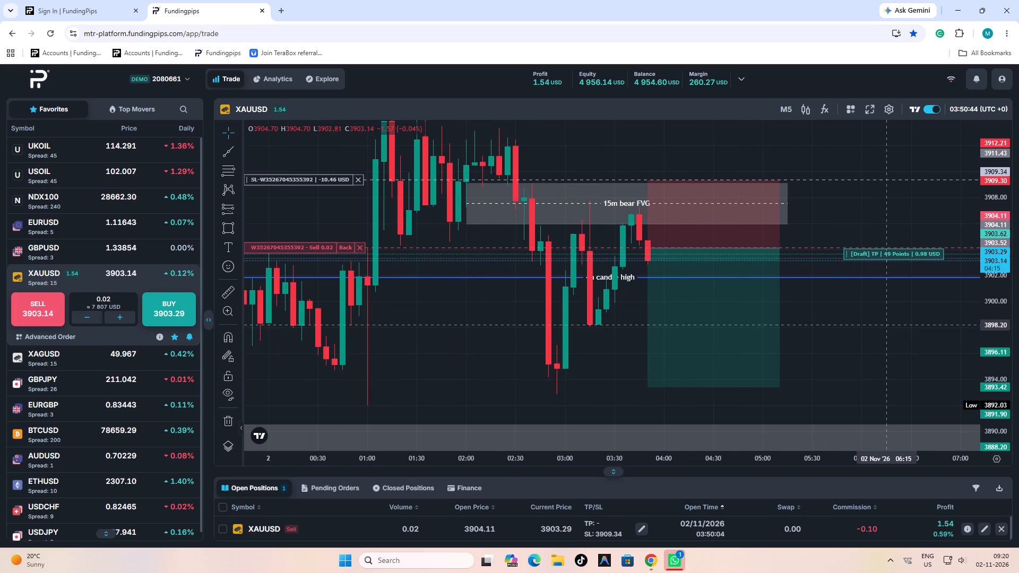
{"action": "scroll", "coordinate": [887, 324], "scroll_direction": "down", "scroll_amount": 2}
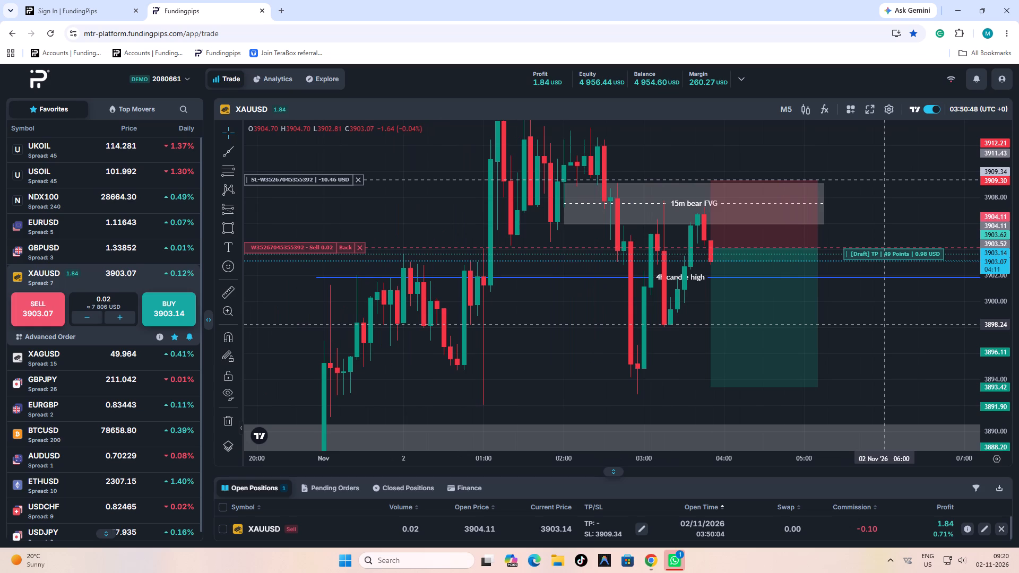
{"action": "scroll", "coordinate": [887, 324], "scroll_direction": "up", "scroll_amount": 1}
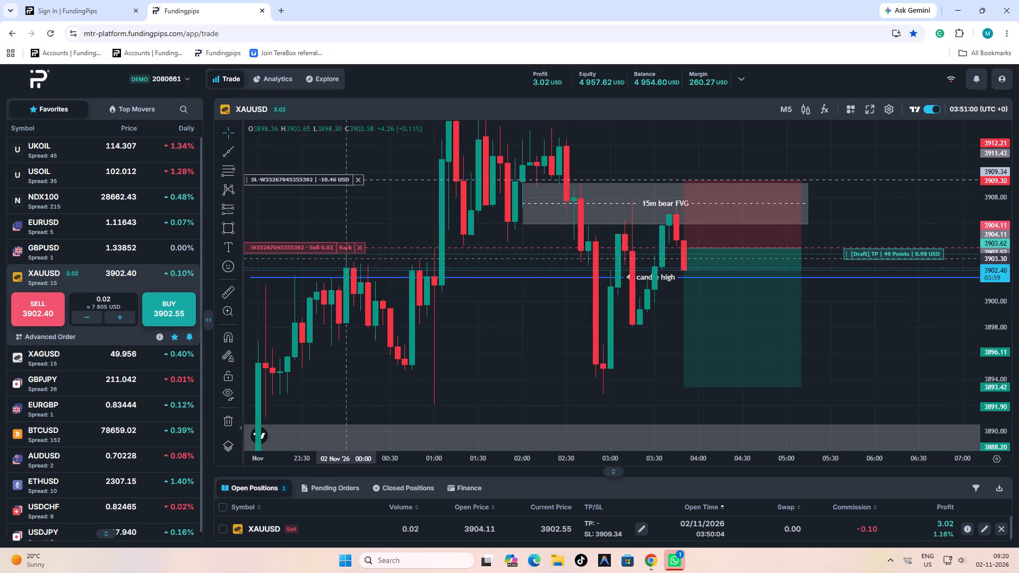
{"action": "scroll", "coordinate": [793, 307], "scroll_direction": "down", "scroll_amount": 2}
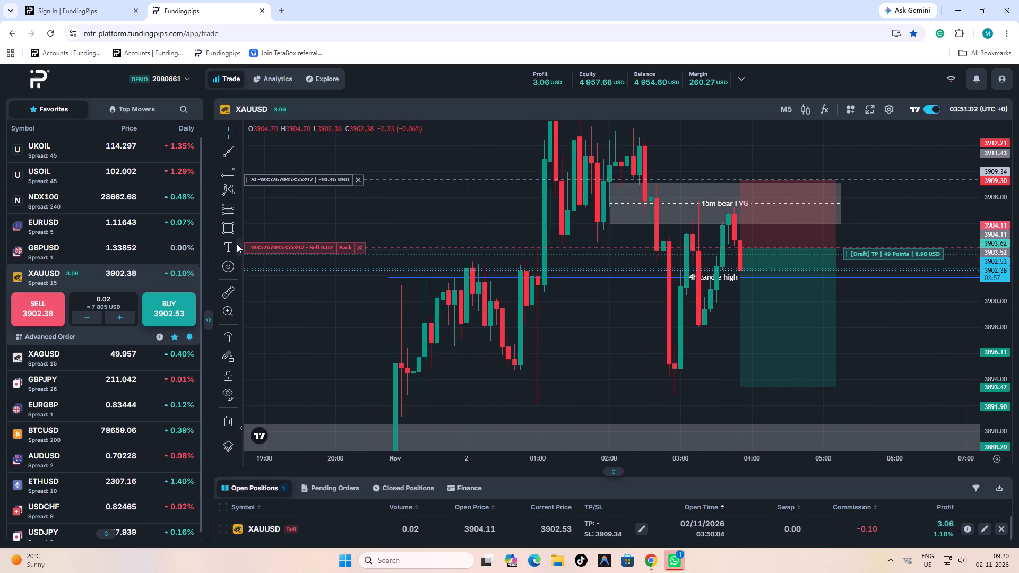
Draw a thin rectangle zone between the sell entry and the 4h candle high, spanning about 3903.66 to 3902.77 and ending near 06:40.
{"action": "left_click", "coordinate": [222, 230]}
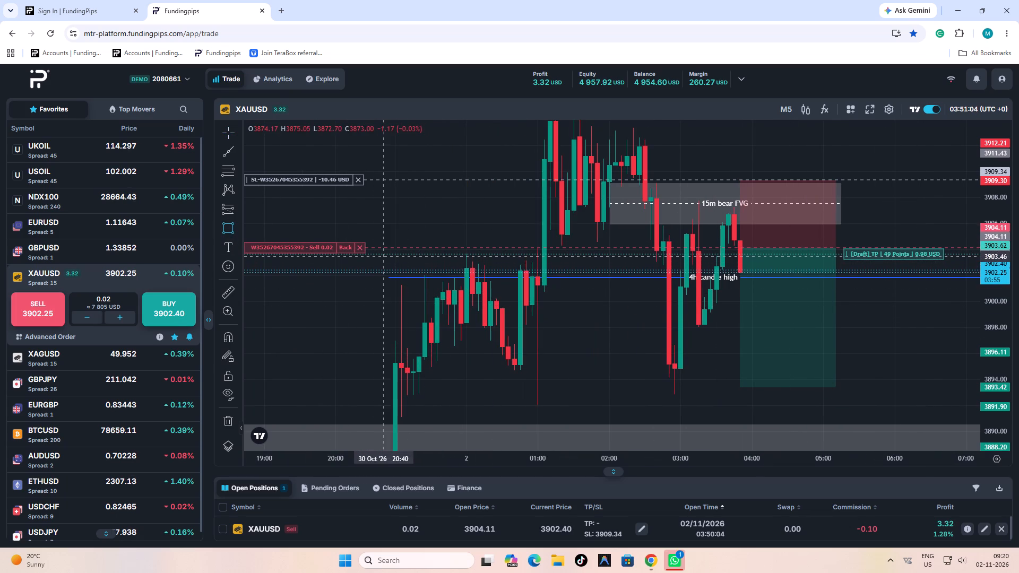
{"action": "left_click_drag", "start_coordinate": [384, 256], "coordinate": [886, 262]}
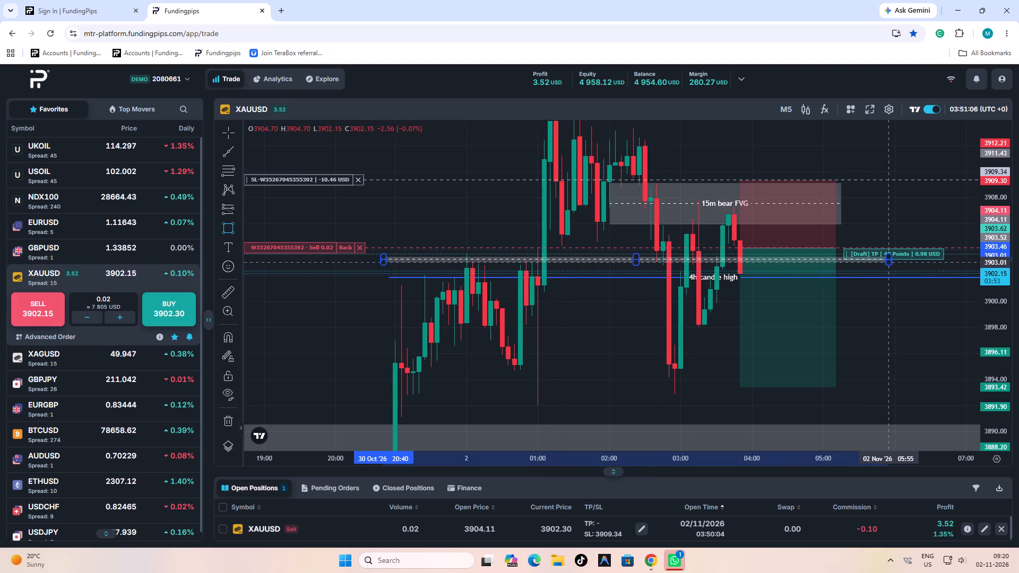
{"action": "left_click_drag", "start_coordinate": [886, 262], "coordinate": [944, 265]}
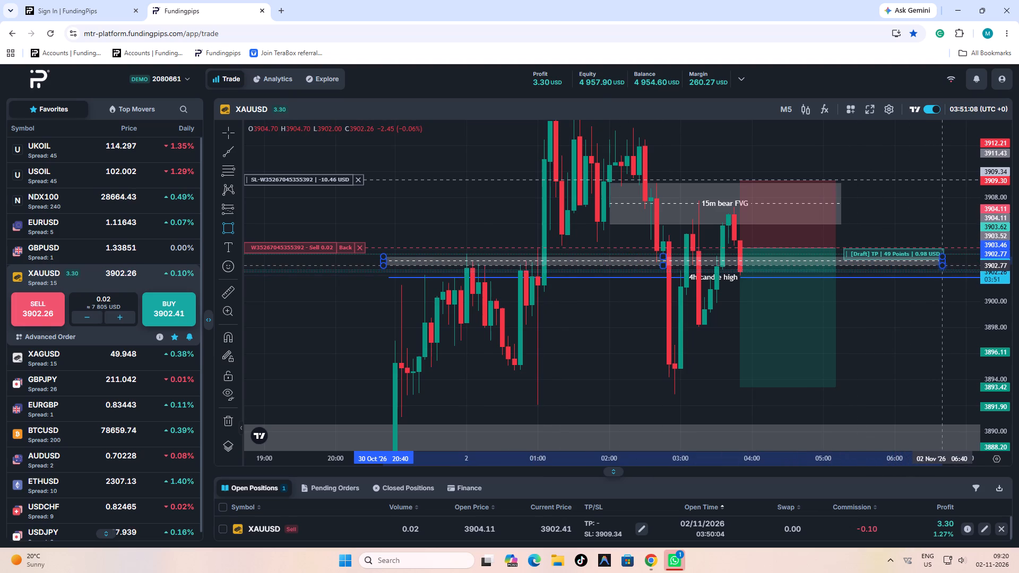
{"action": "left_click", "coordinate": [944, 265]}
{"action": "left_click", "coordinate": [665, 255]}
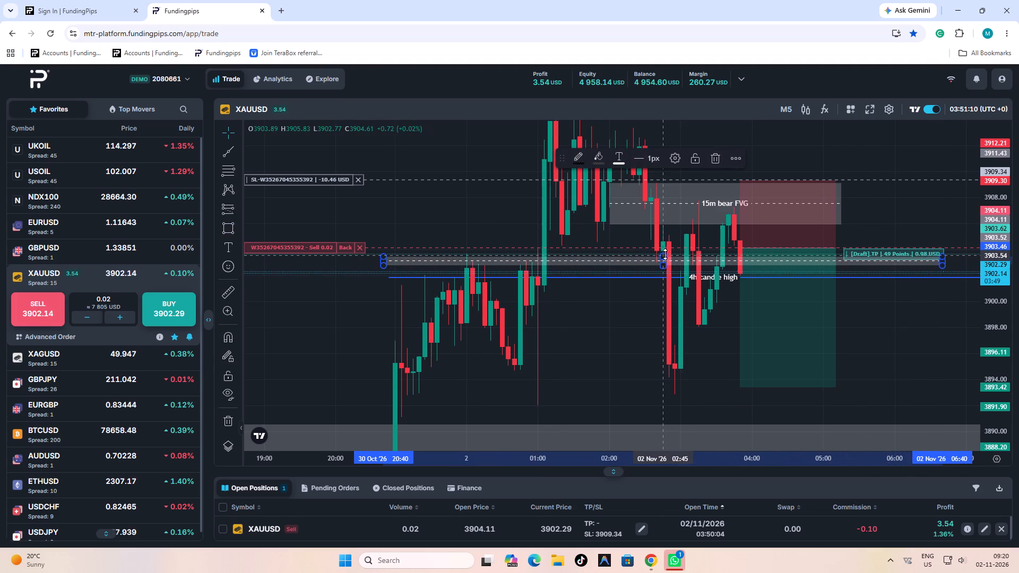
{"action": "left_click", "coordinate": [666, 254]}
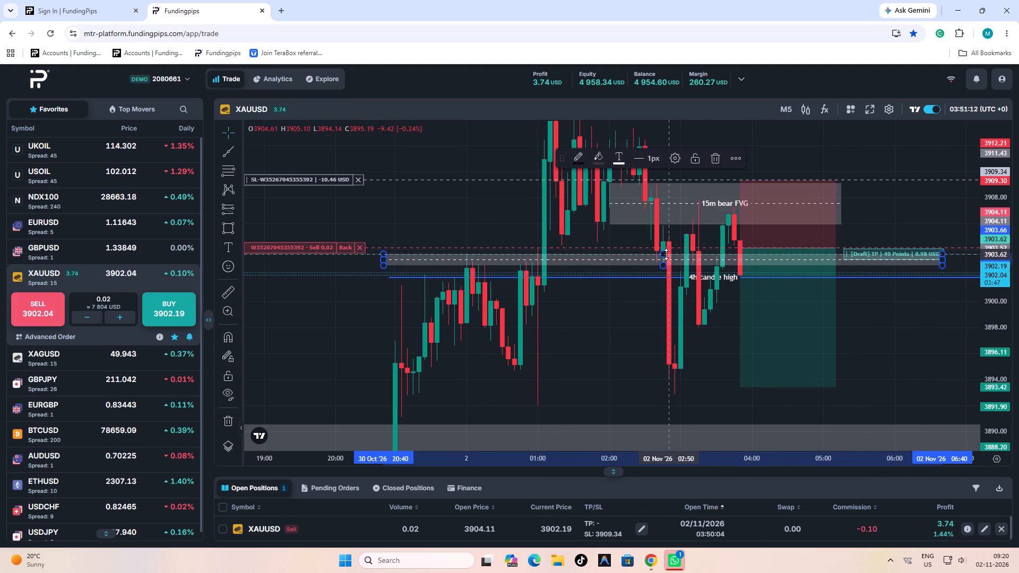
{"action": "left_click", "coordinate": [955, 325]}
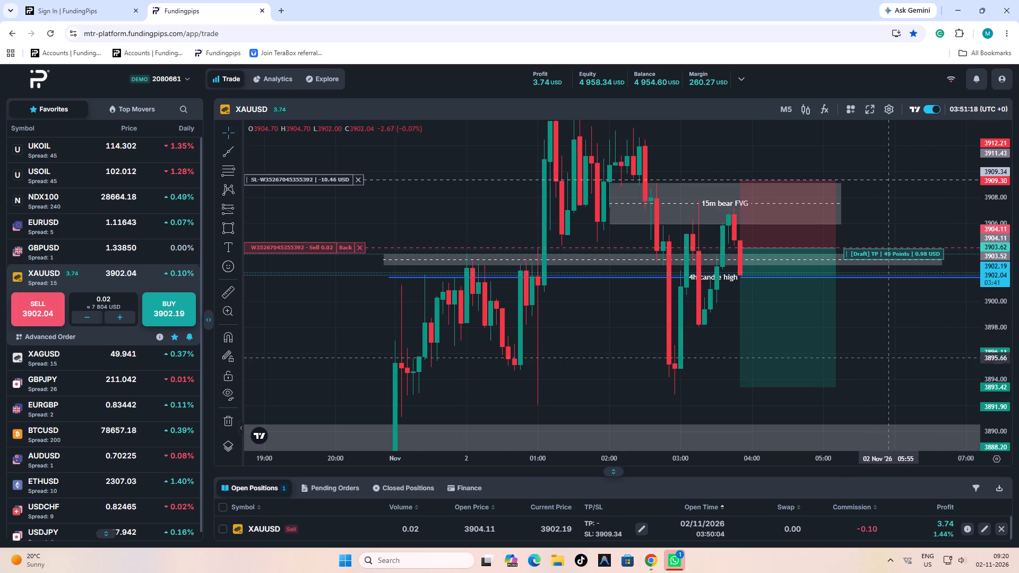
Examine the latest XAUUSD candles around the marked zones on the M1 time interval, and return the chart to M5.
{"action": "scroll", "coordinate": [896, 344], "scroll_direction": "up", "scroll_amount": 2}
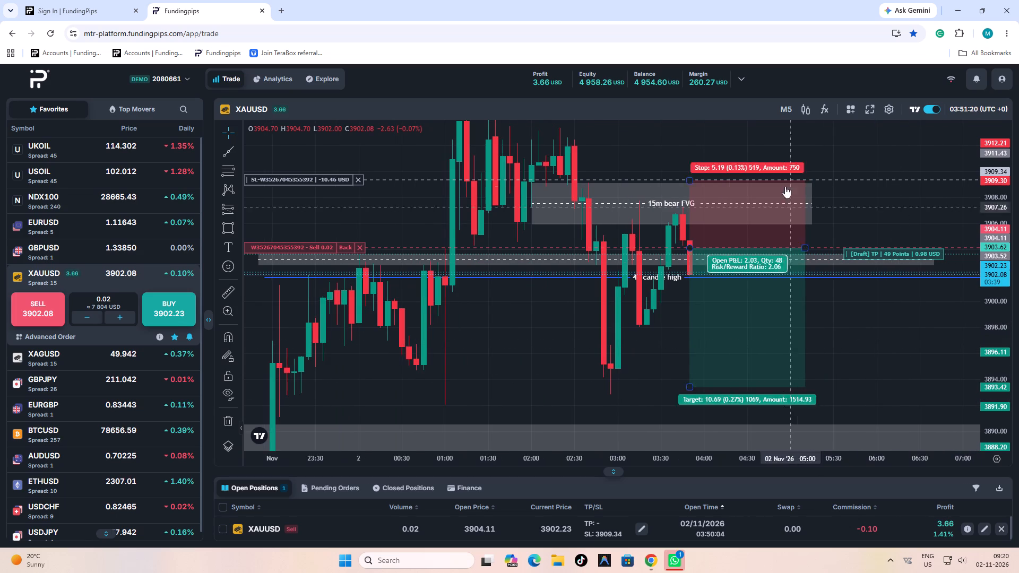
{"action": "left_click", "coordinate": [785, 105]}
{"action": "left_click", "coordinate": [796, 149]}
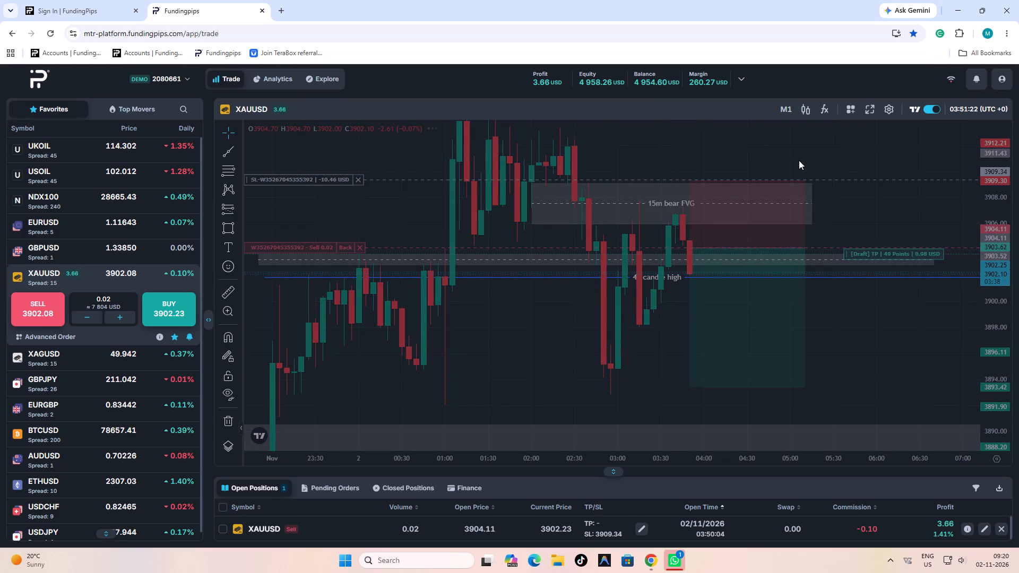
{"action": "left_click", "coordinate": [627, 330]}
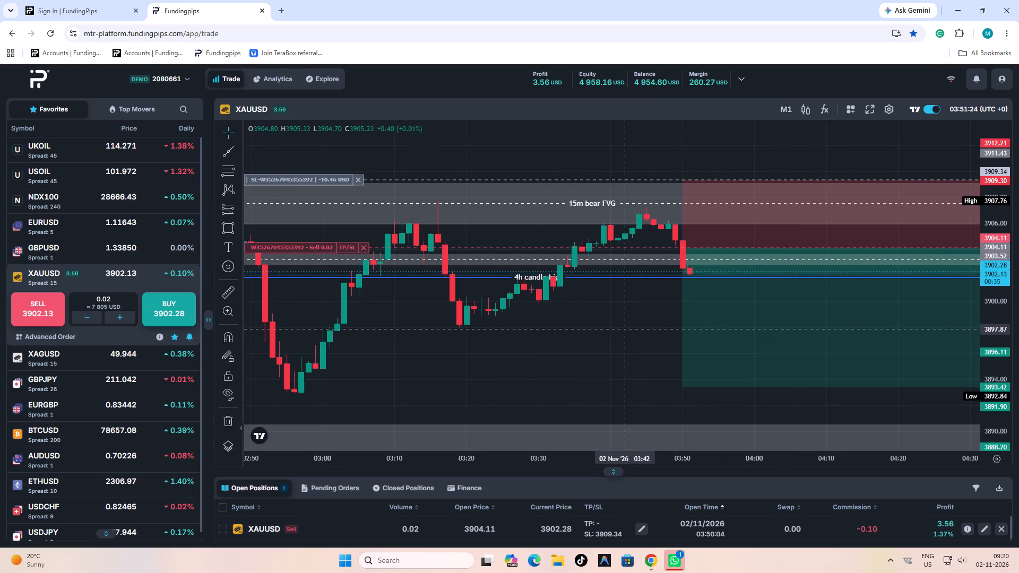
{"action": "scroll", "coordinate": [627, 329], "scroll_direction": "down", "scroll_amount": 2}
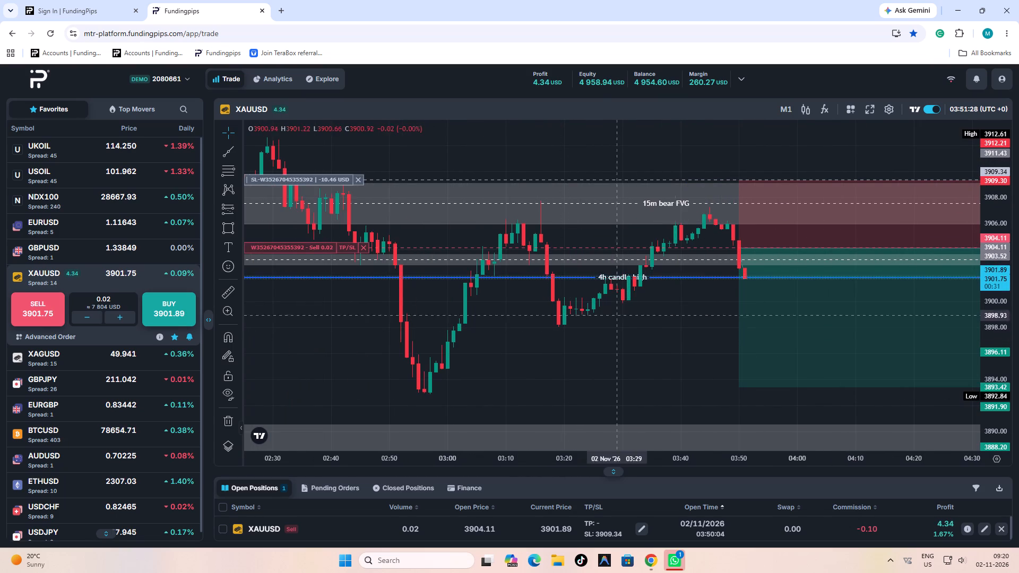
{"action": "left_click", "coordinate": [782, 102]}
{"action": "left_click", "coordinate": [799, 171]}
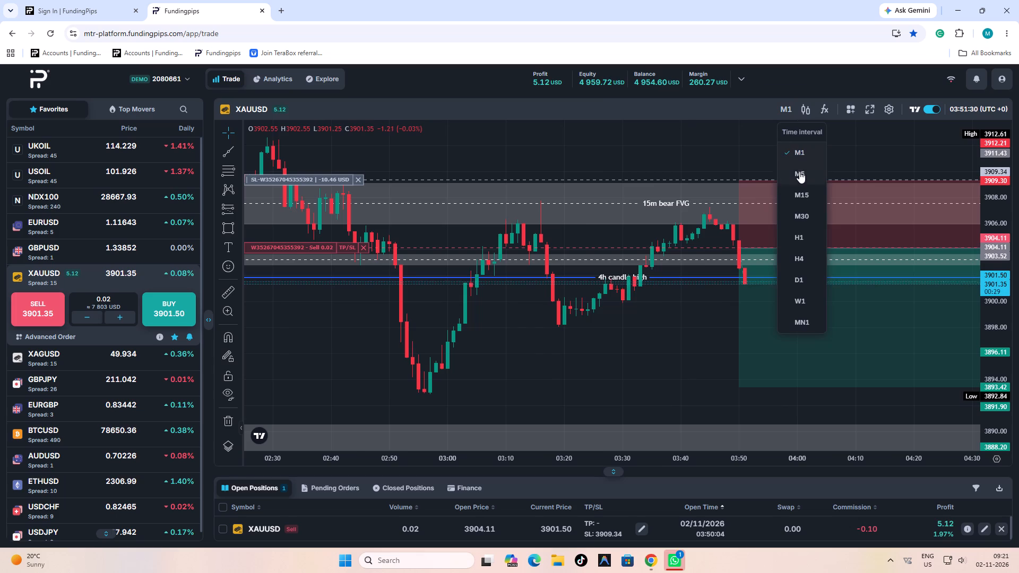
{"action": "left_click", "coordinate": [878, 293]}
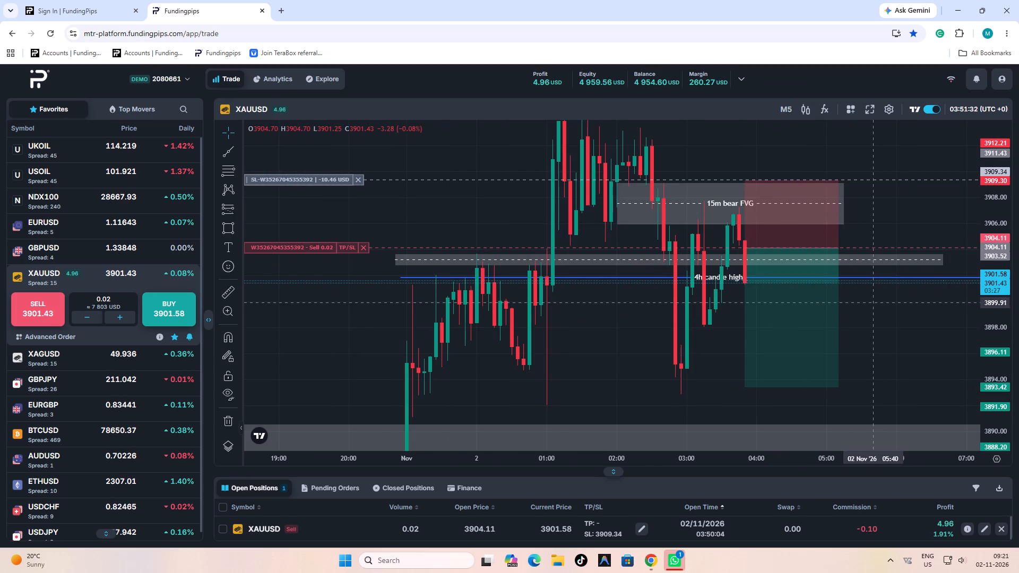
Examine the M5 candles over a wider price and time range, down to the grey zone and the 4H candle low.
{"action": "scroll", "coordinate": [870, 307], "scroll_direction": "up", "scroll_amount": 2}
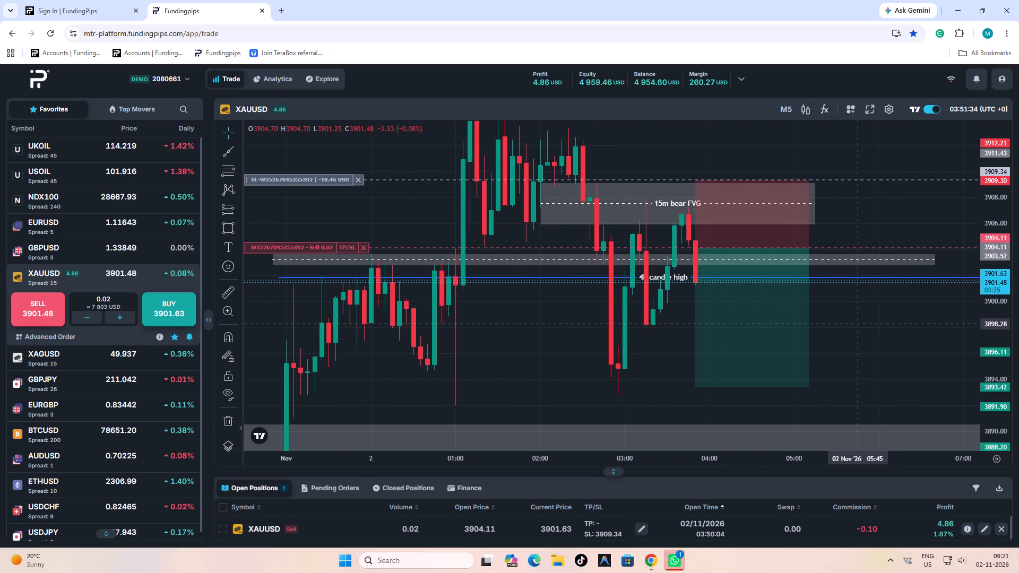
{"action": "scroll", "coordinate": [854, 324], "scroll_direction": "up", "scroll_amount": 1}
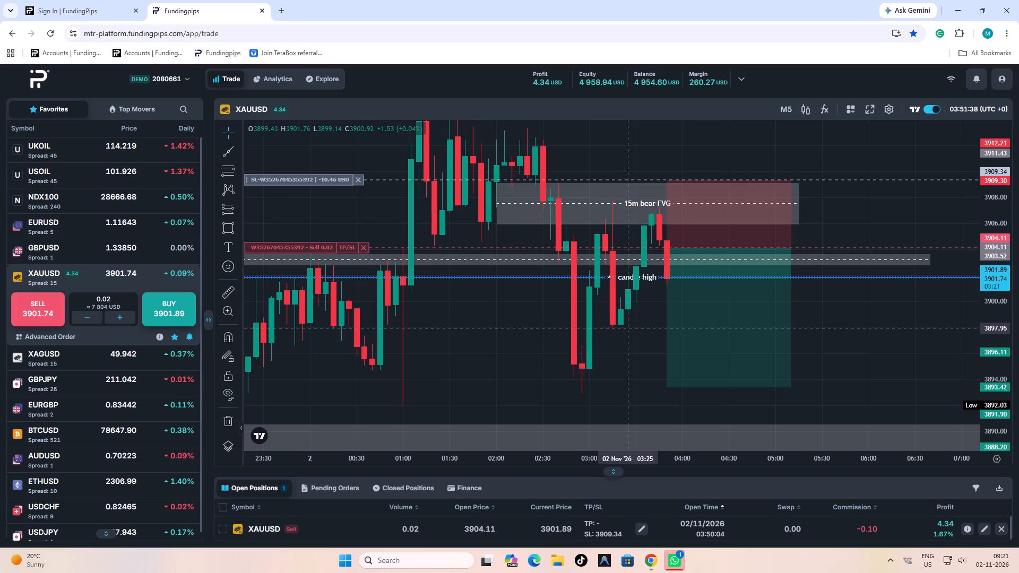
{"action": "scroll", "coordinate": [627, 328], "scroll_direction": "down", "scroll_amount": 1}
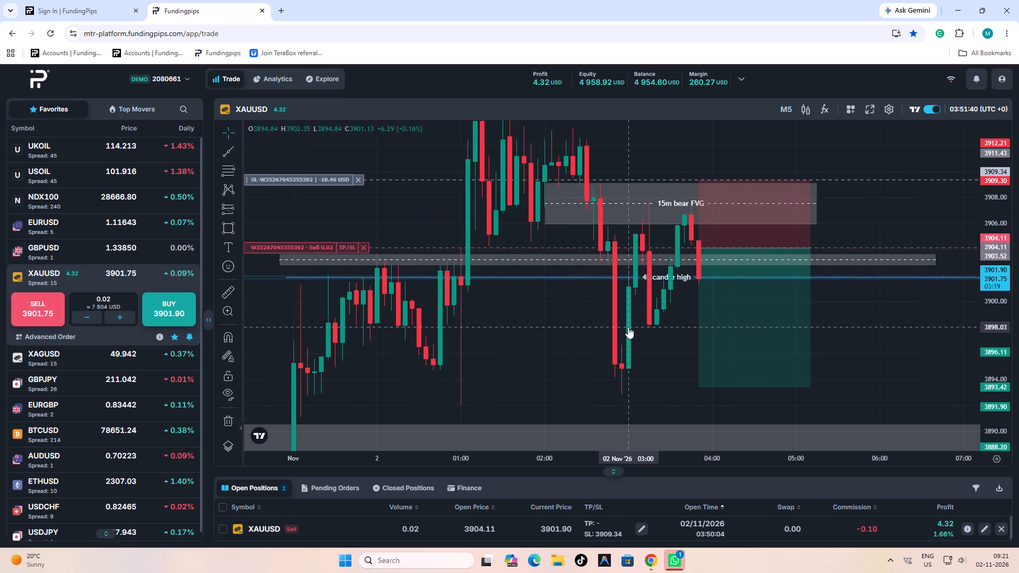
{"action": "scroll", "coordinate": [628, 327], "scroll_direction": "down", "scroll_amount": 1}
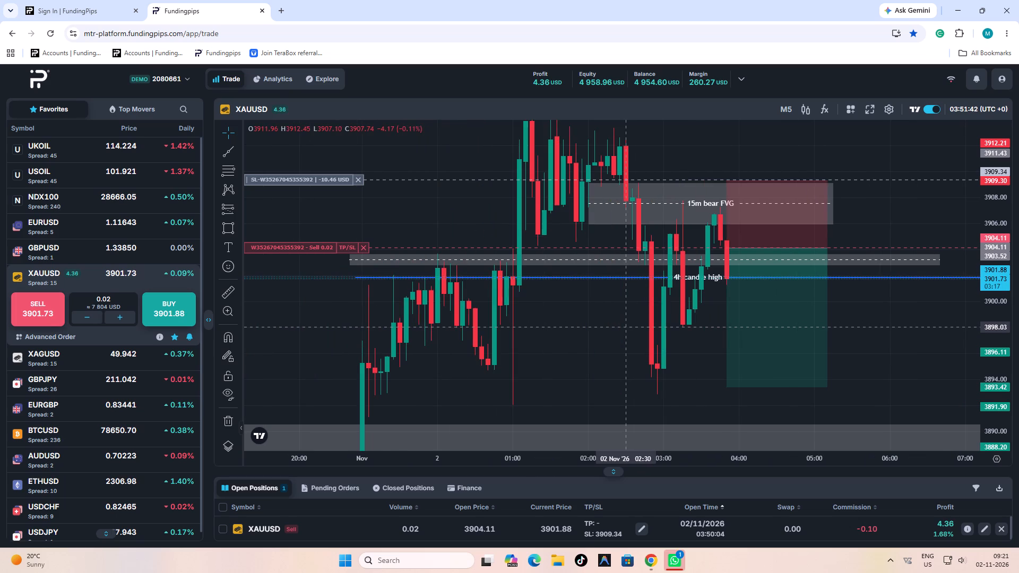
{"action": "left_click_drag", "start_coordinate": [606, 300], "coordinate": [595, 338]}
{"action": "left_click_drag", "start_coordinate": [1007, 152], "coordinate": [979, 319]}
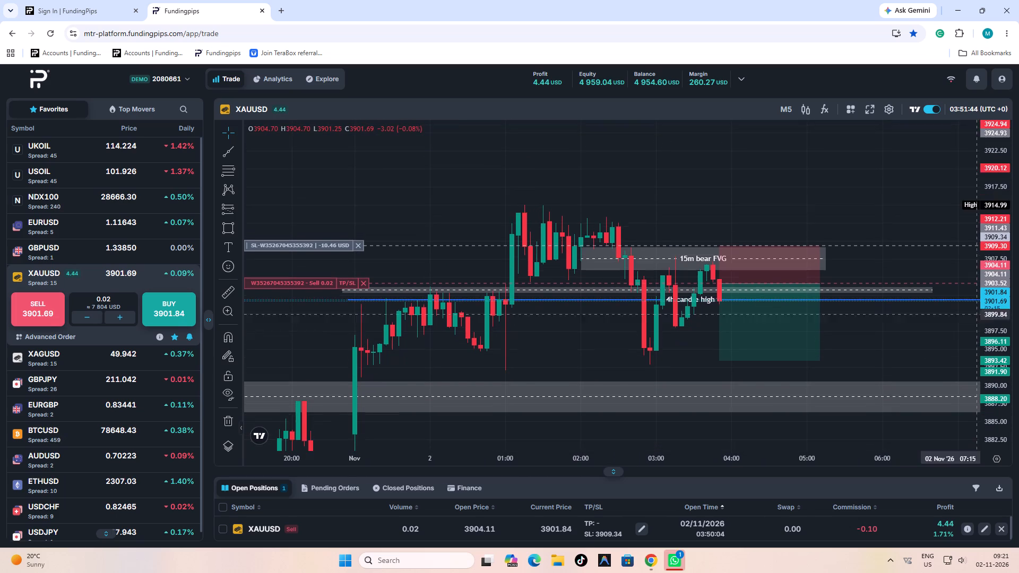
{"action": "left_click_drag", "start_coordinate": [979, 319], "coordinate": [979, 324]}
{"action": "scroll", "coordinate": [886, 316], "scroll_direction": "down", "scroll_amount": 3}
{"action": "left_click_drag", "start_coordinate": [940, 336], "coordinate": [931, 326]}
{"action": "left_click", "coordinate": [931, 326]}
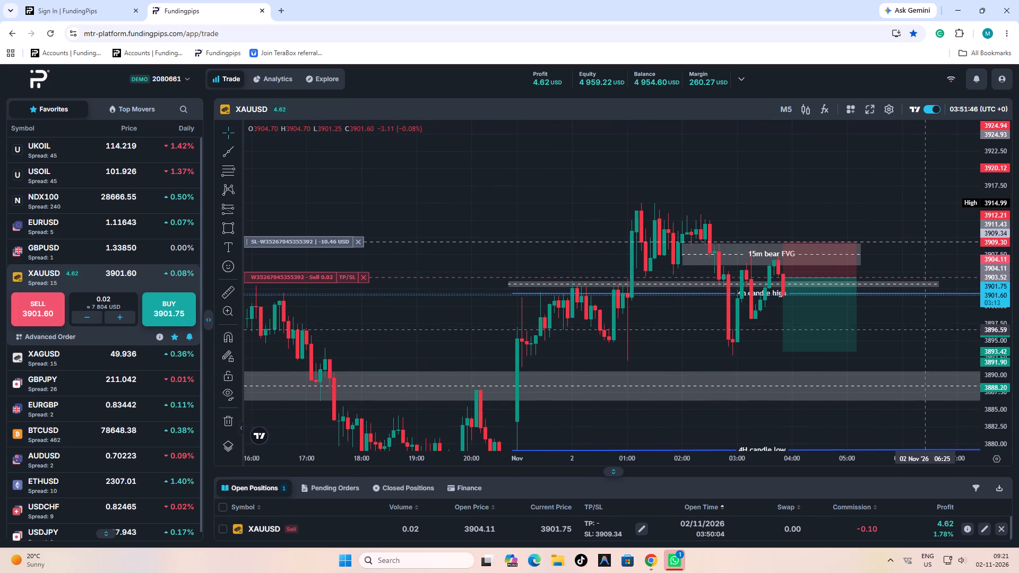
{"action": "left_click_drag", "start_coordinate": [926, 329], "coordinate": [875, 311]}
{"action": "scroll", "coordinate": [987, 331], "scroll_direction": "up", "scroll_amount": 5}
{"action": "scroll", "coordinate": [926, 326], "scroll_direction": "up", "scroll_amount": 2}
{"action": "left_click_drag", "start_coordinate": [894, 327], "coordinate": [895, 309]}
Measure the price distance from the sell entry down to the Short Position drawing's target.
{"action": "left_click", "coordinate": [226, 293]}
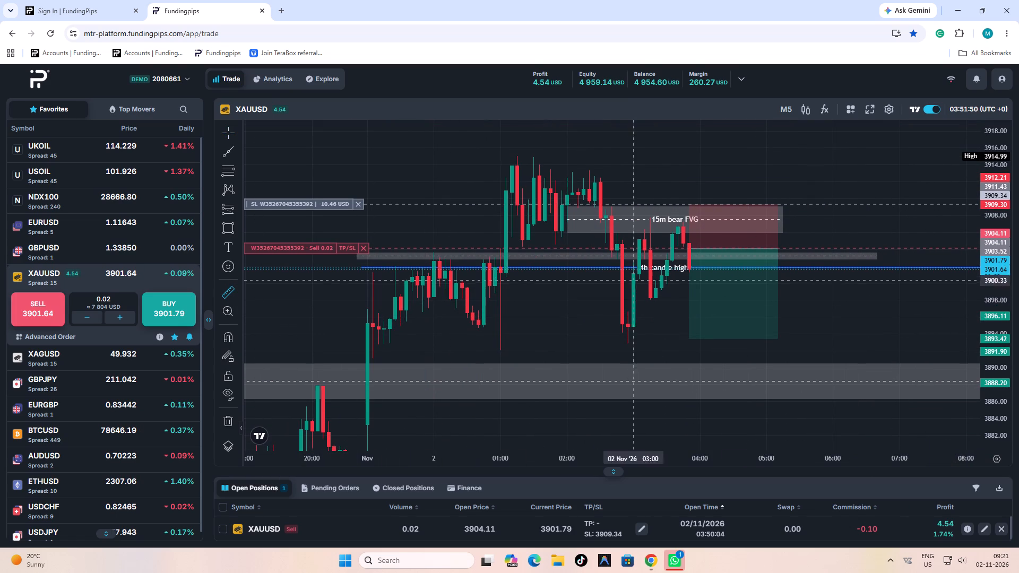
{"action": "left_click", "coordinate": [698, 249]}
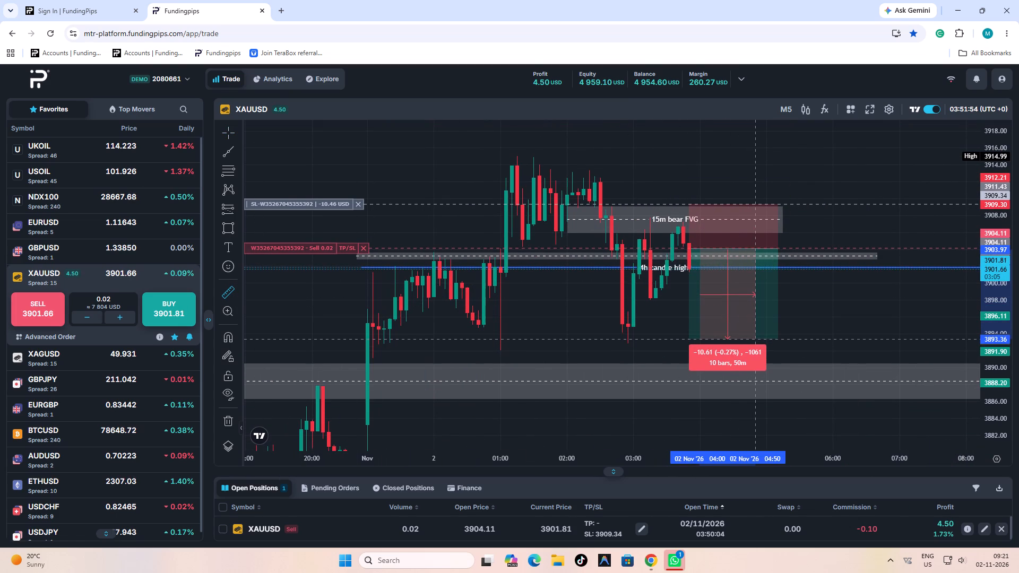
{"action": "left_click", "coordinate": [817, 335]}
{"action": "left_click", "coordinate": [843, 326]}
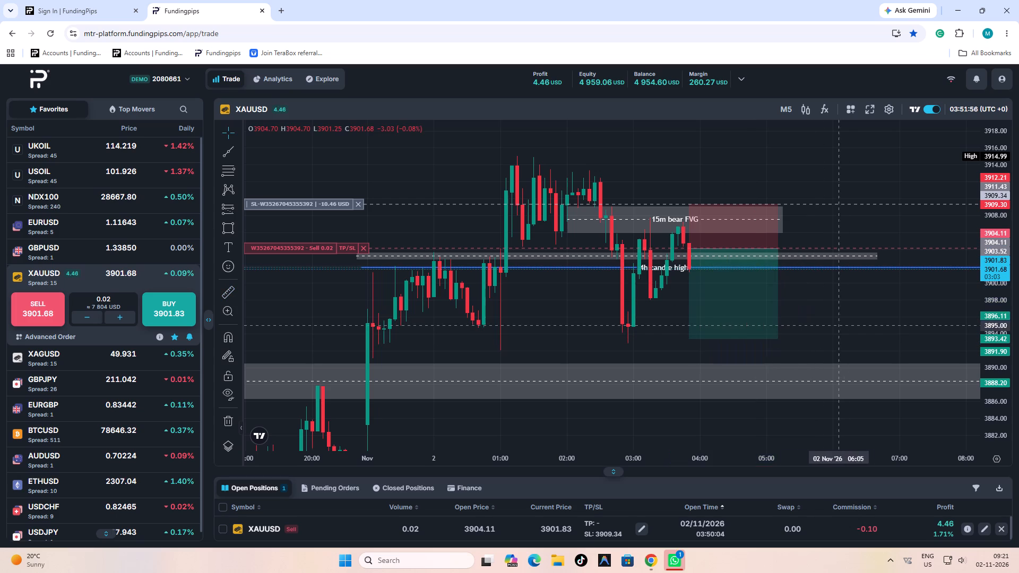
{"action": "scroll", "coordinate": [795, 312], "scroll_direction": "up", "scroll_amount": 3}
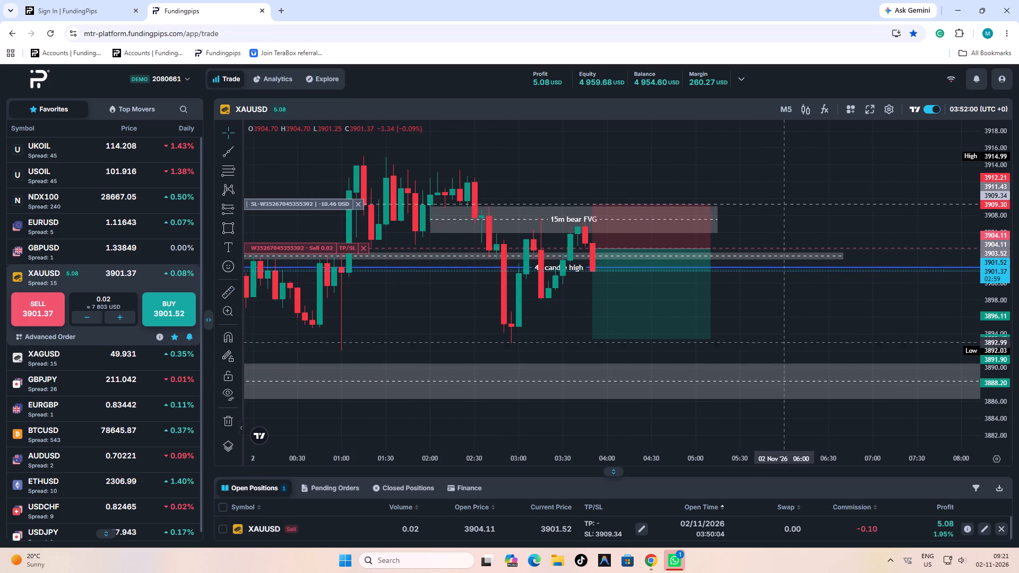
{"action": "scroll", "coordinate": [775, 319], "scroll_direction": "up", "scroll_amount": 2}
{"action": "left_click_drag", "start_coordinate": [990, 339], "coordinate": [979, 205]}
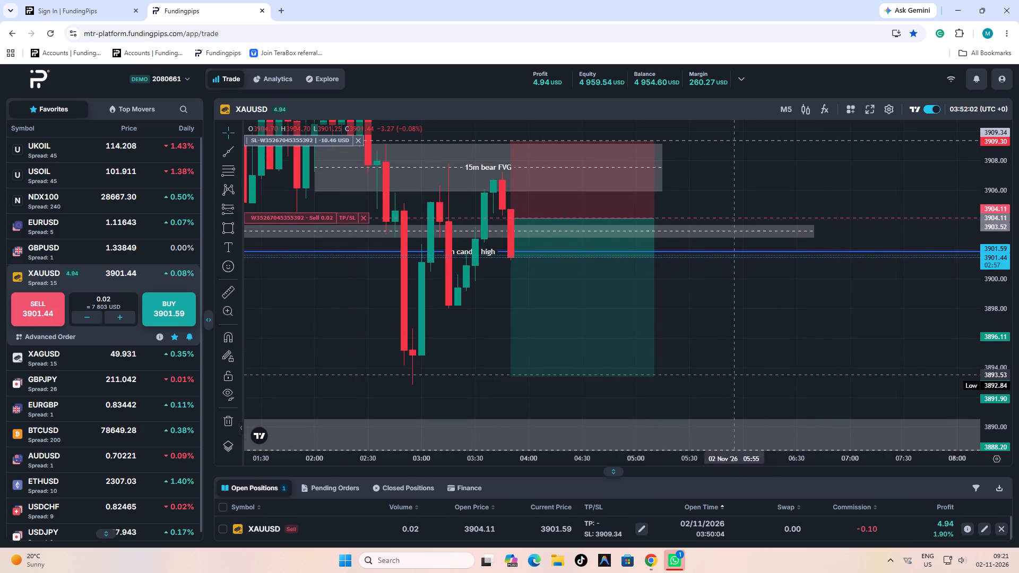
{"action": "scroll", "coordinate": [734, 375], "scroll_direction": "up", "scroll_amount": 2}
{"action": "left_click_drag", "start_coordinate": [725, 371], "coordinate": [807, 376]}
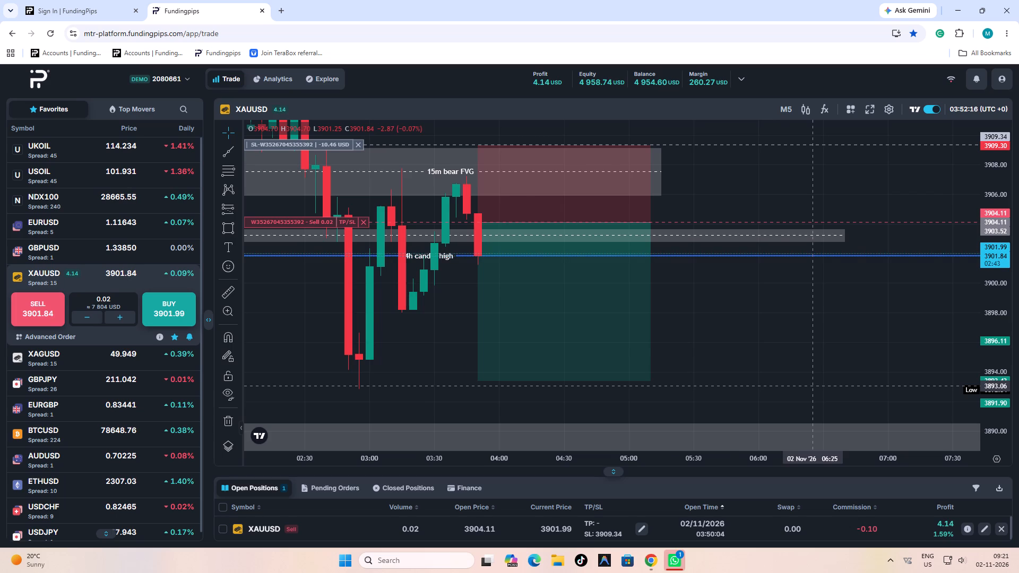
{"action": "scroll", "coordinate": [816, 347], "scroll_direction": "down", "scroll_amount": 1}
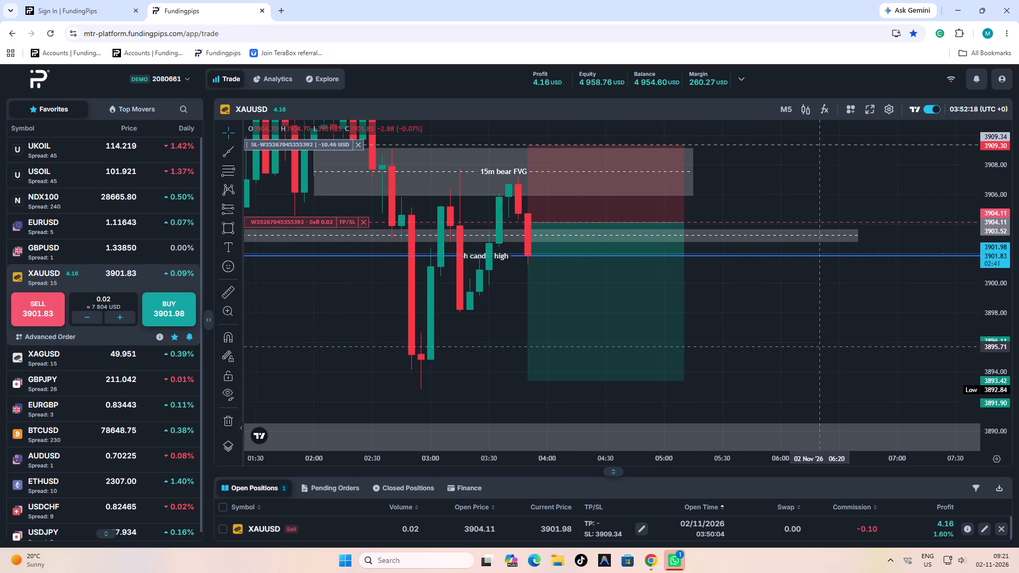
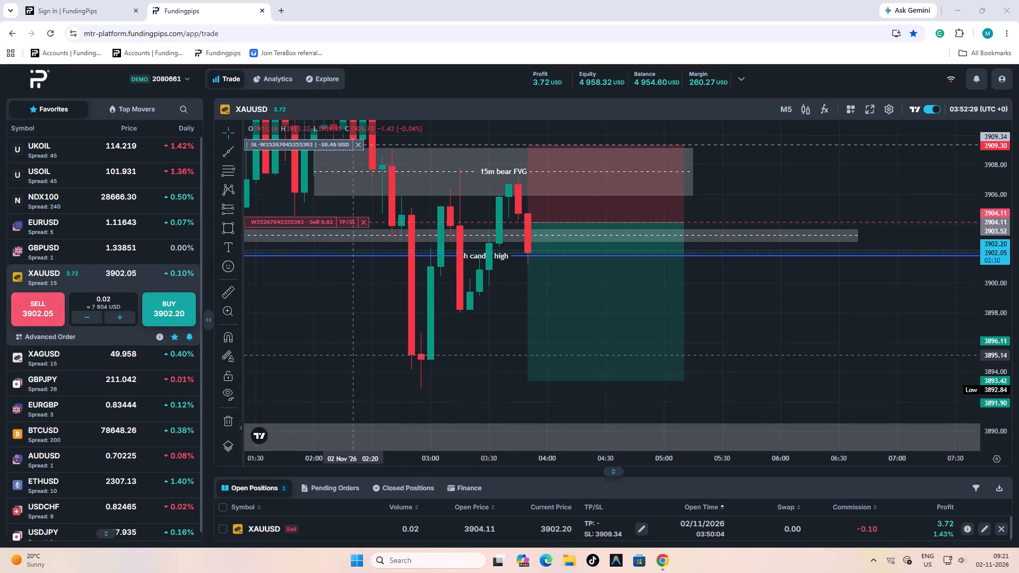
Switch the XAUUSD chart to the M15 time interval and examine the candles around the Short Position drawing and marked zones.
{"action": "left_click", "coordinate": [347, 354]}
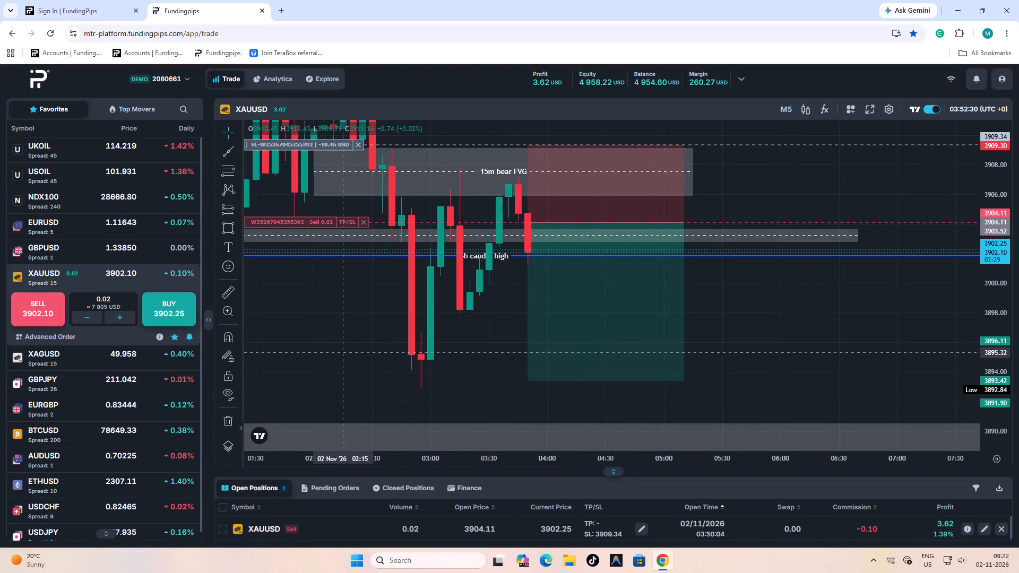
{"action": "scroll", "coordinate": [417, 338], "scroll_direction": "down", "scroll_amount": 3}
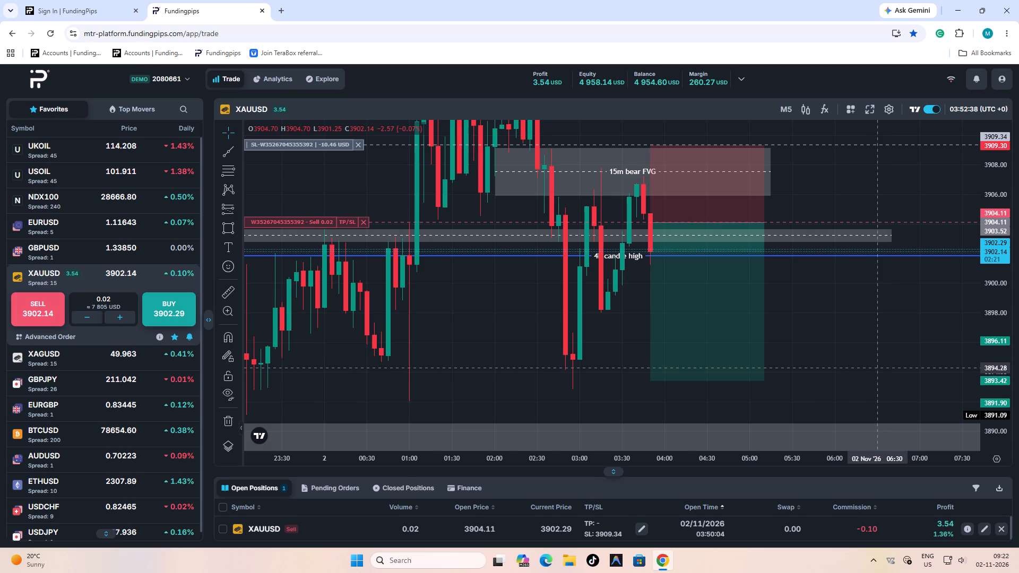
{"action": "scroll", "coordinate": [879, 368], "scroll_direction": "up", "scroll_amount": 2}
{"action": "left_click", "coordinate": [789, 116]}
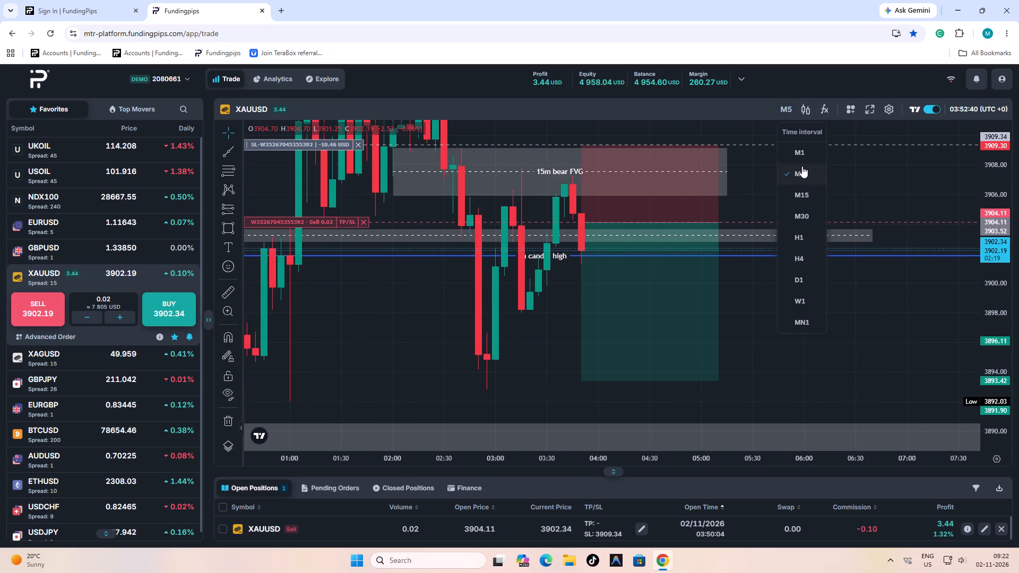
{"action": "left_click", "coordinate": [808, 192]}
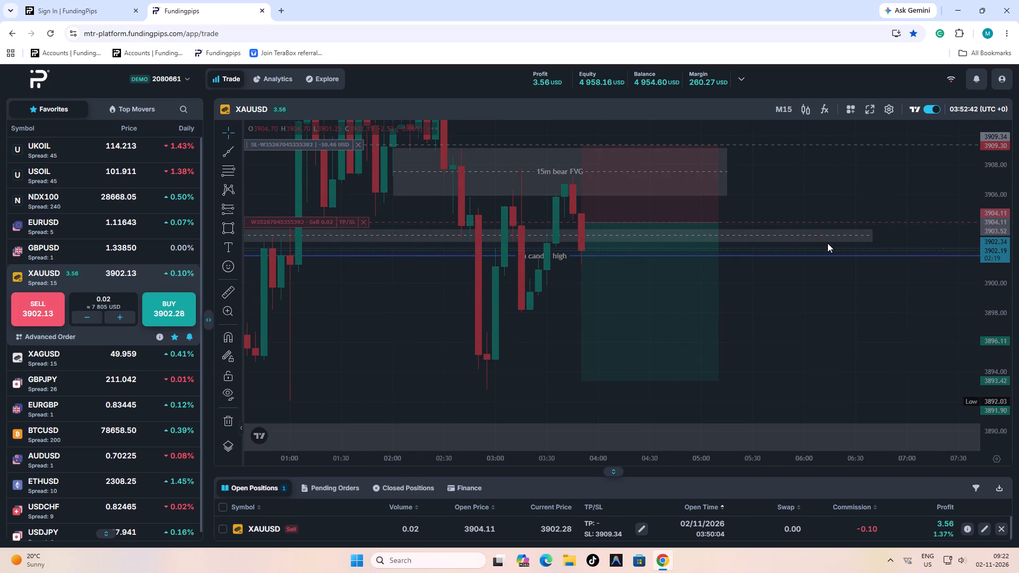
{"action": "left_click_drag", "start_coordinate": [995, 180], "coordinate": [990, 300]}
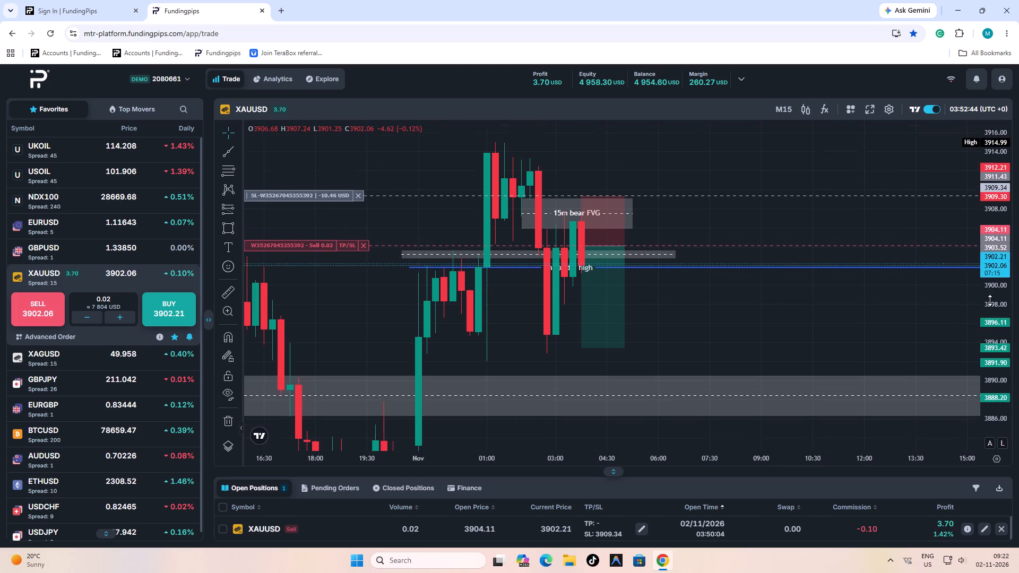
{"action": "left_click_drag", "start_coordinate": [990, 300], "coordinate": [980, 341]}
{"action": "scroll", "coordinate": [689, 329], "scroll_direction": "up", "scroll_amount": 4}
{"action": "left_click_drag", "start_coordinate": [616, 306], "coordinate": [846, 331]}
{"action": "scroll", "coordinate": [847, 331], "scroll_direction": "up", "scroll_amount": 2}
{"action": "left_click_drag", "start_coordinate": [735, 339], "coordinate": [762, 337]}
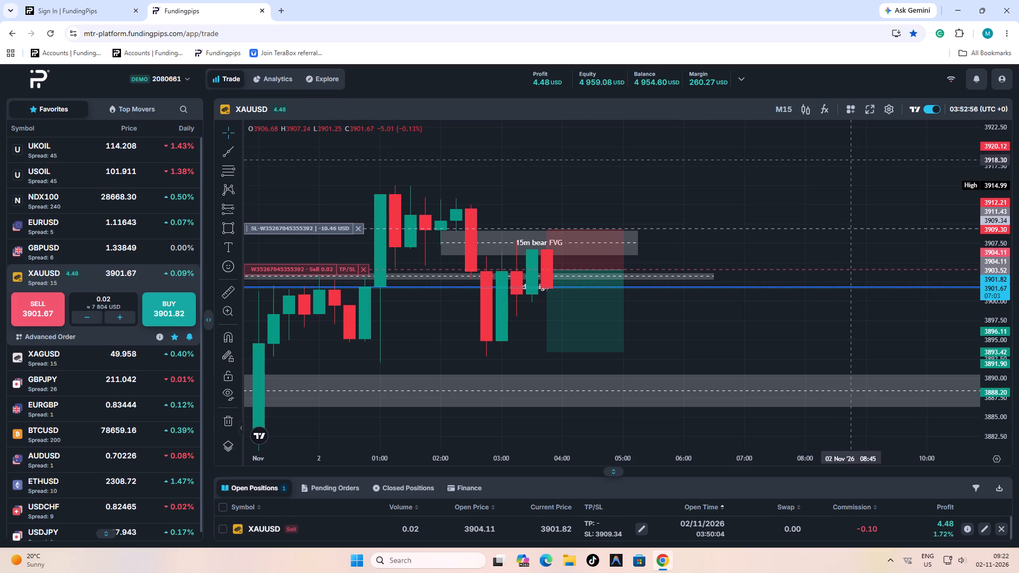
Switch the XAUUSD chart to the M5 time interval and examine the latest candles around the open sell trade.
{"action": "left_click", "coordinate": [779, 114]}
{"action": "left_click", "coordinate": [788, 170]}
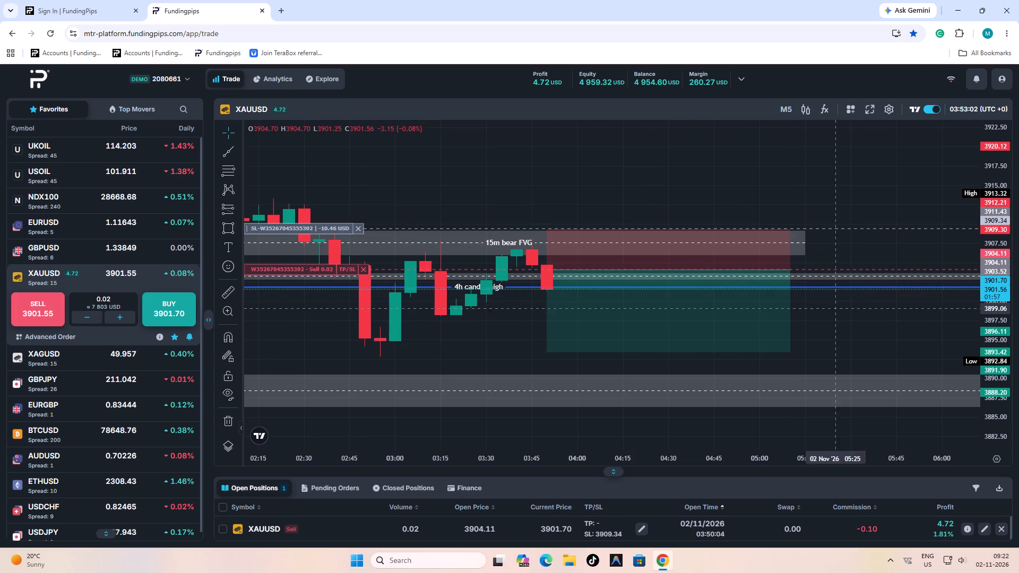
{"action": "scroll", "coordinate": [850, 355], "scroll_direction": "up", "scroll_amount": 1}
{"action": "left_click_drag", "start_coordinate": [999, 311], "coordinate": [999, 200]}
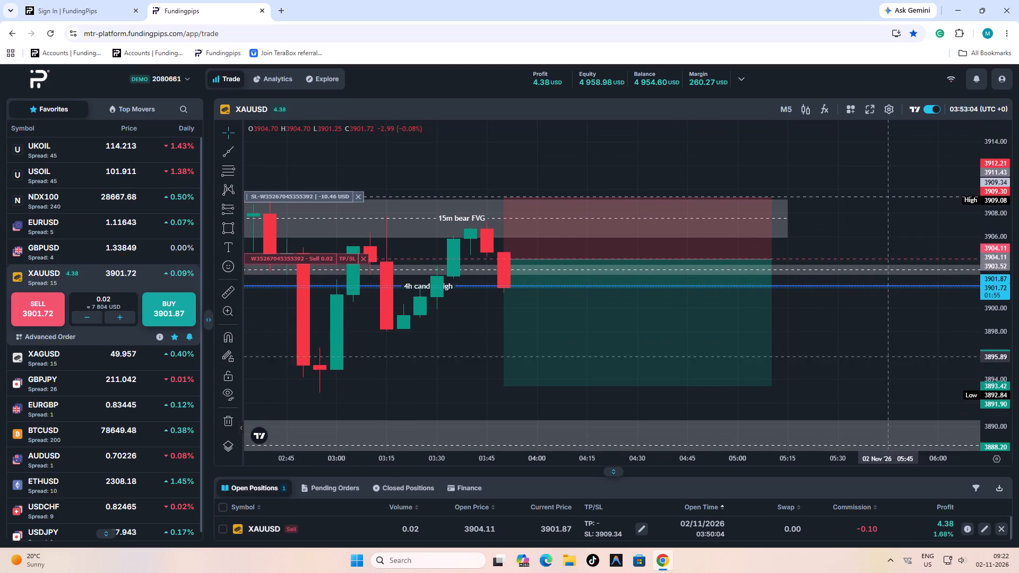
{"action": "scroll", "coordinate": [880, 357], "scroll_direction": "up", "scroll_amount": 2}
{"action": "left_click_drag", "start_coordinate": [820, 369], "coordinate": [927, 364]}
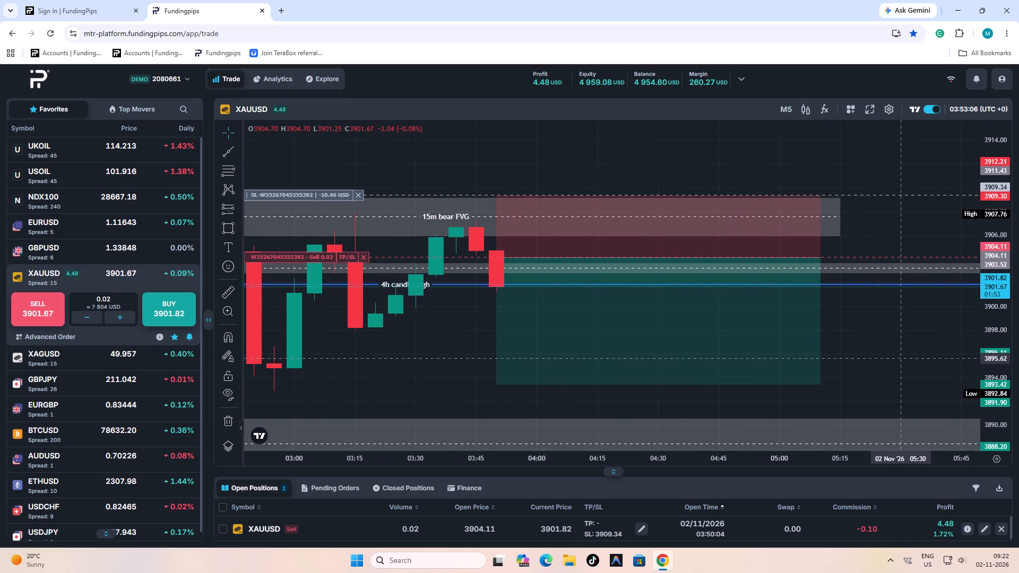
{"action": "left_click_drag", "start_coordinate": [897, 357], "coordinate": [902, 352]}
{"action": "scroll", "coordinate": [903, 350], "scroll_direction": "down", "scroll_amount": 1}
{"action": "left_click_drag", "start_coordinate": [918, 344], "coordinate": [924, 307]}
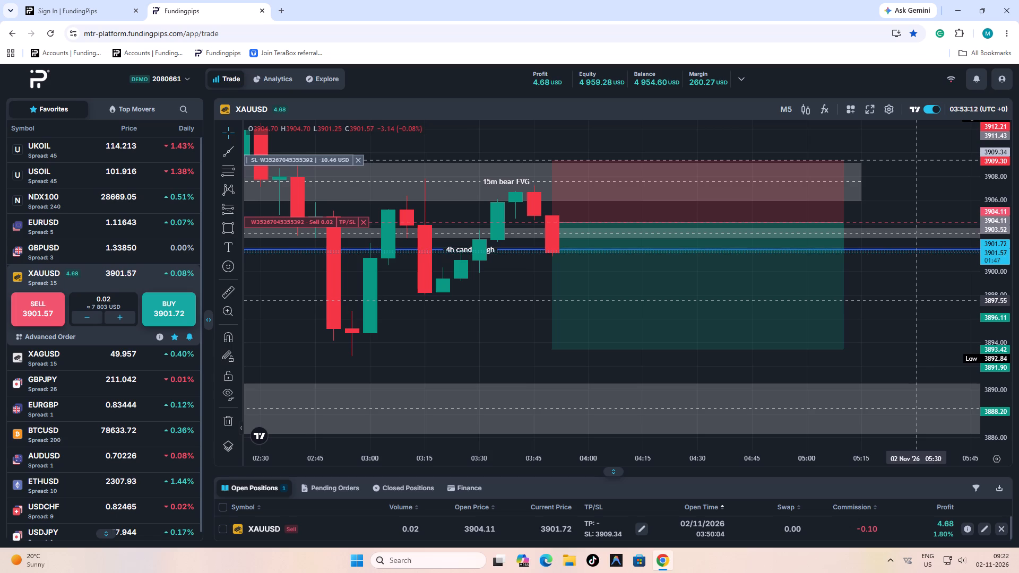
Add a take profit at 3893.43 to the open XAUUSD sell trade, in line with the Short Position drawing's target.
{"action": "left_click", "coordinate": [346, 224]}
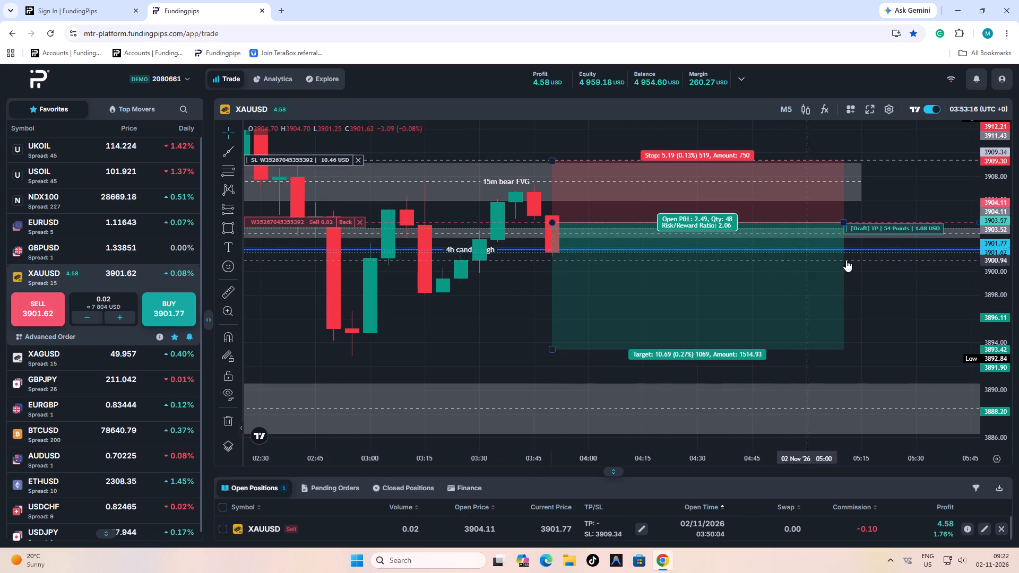
{"action": "left_click_drag", "start_coordinate": [911, 227], "coordinate": [908, 275]}
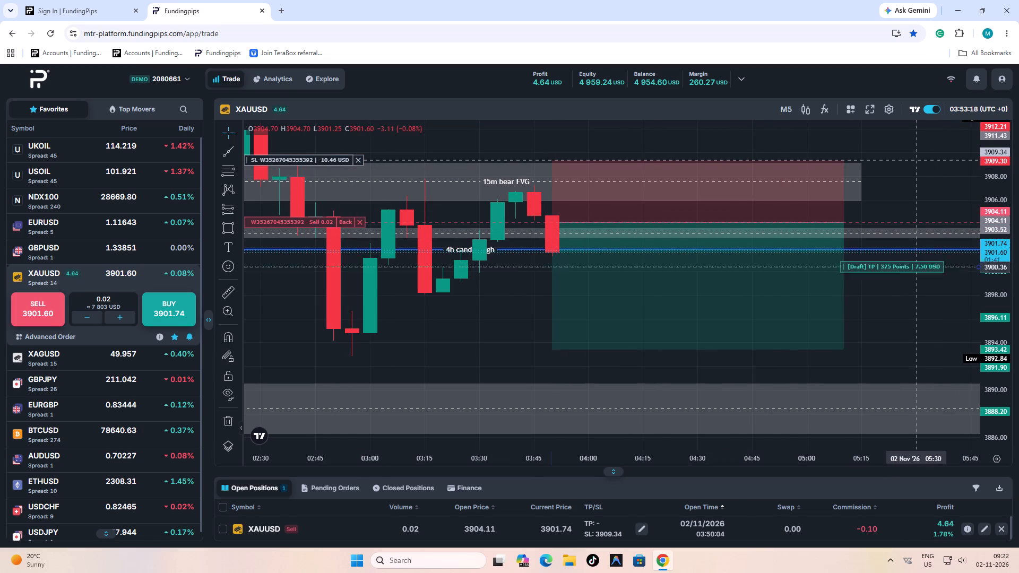
{"action": "left_click_drag", "start_coordinate": [908, 275], "coordinate": [945, 349]}
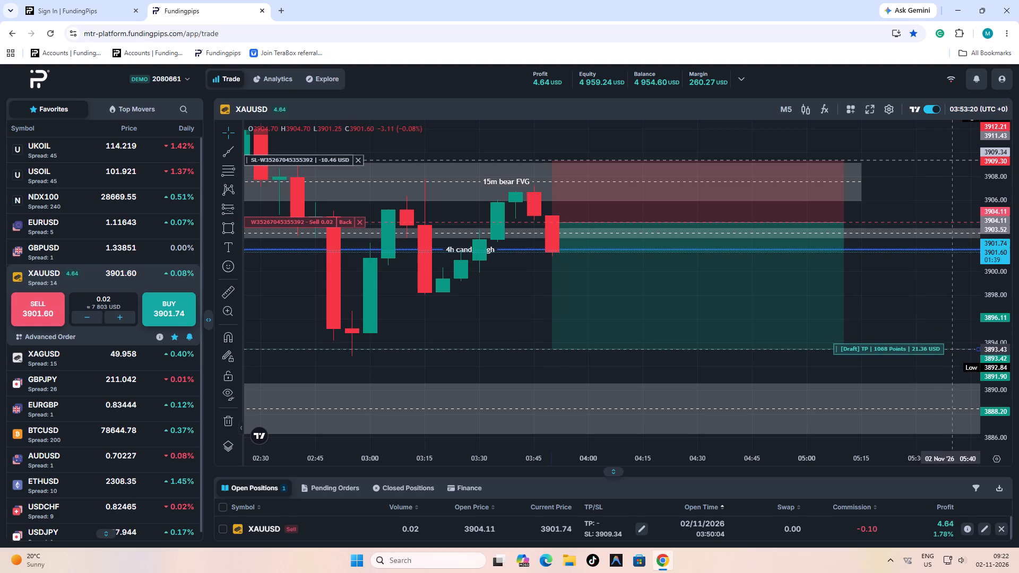
{"action": "left_click_drag", "start_coordinate": [945, 349], "coordinate": [947, 349]}
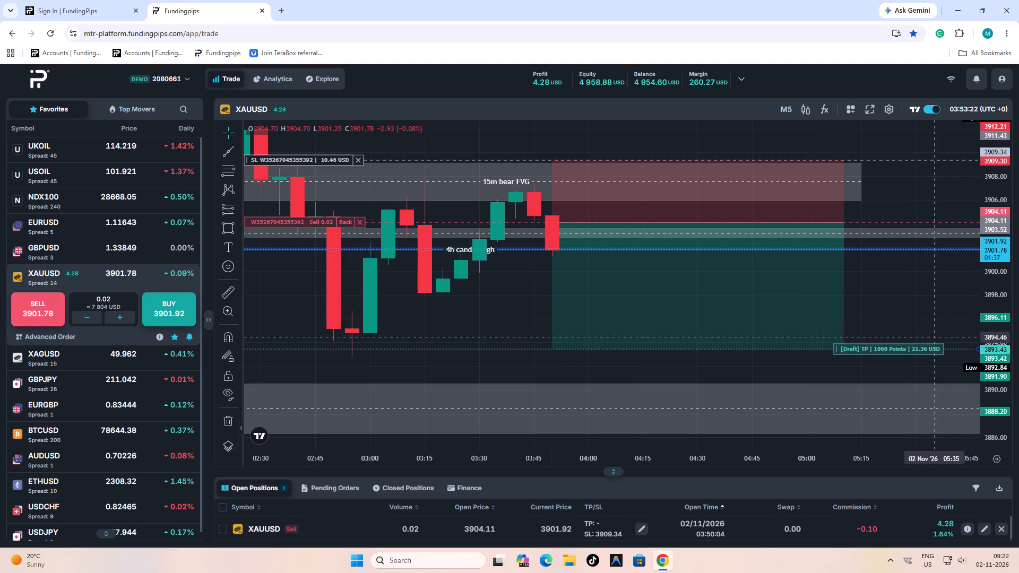
{"action": "scroll", "coordinate": [921, 305], "scroll_direction": "down", "scroll_amount": 1}
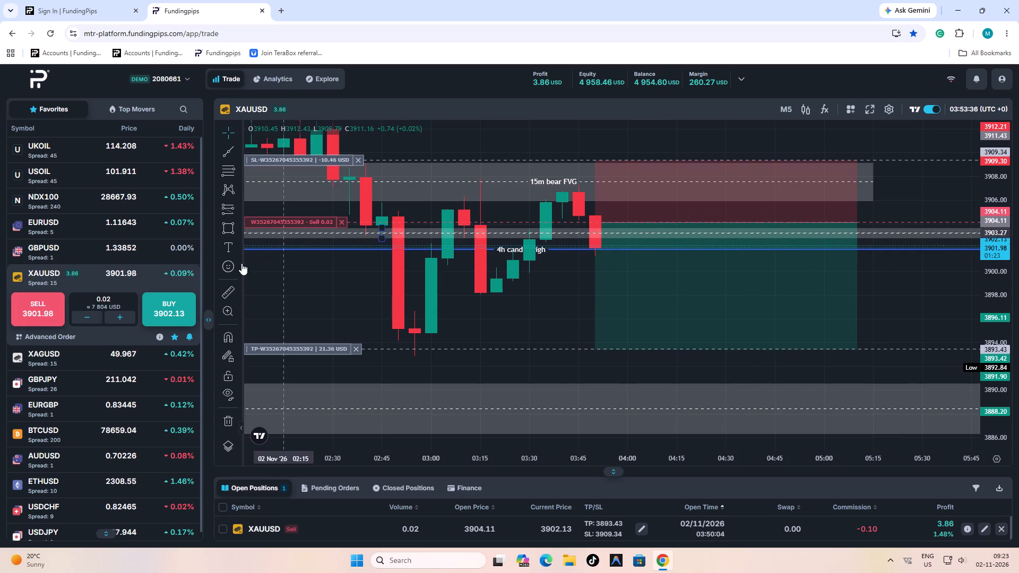
{"action": "scroll", "coordinate": [113, 313], "scroll_direction": "up", "scroll_amount": 4}
Open the NDX100 chart and bring its recent M5 candles into view.
{"action": "left_click", "coordinate": [84, 206]}
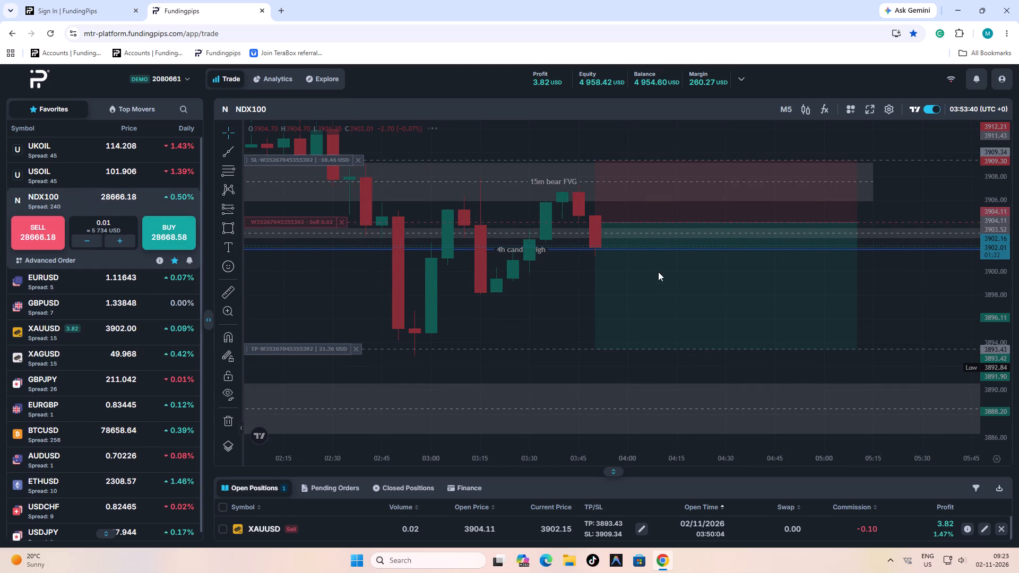
{"action": "scroll", "coordinate": [648, 286], "scroll_direction": "down", "scroll_amount": 2}
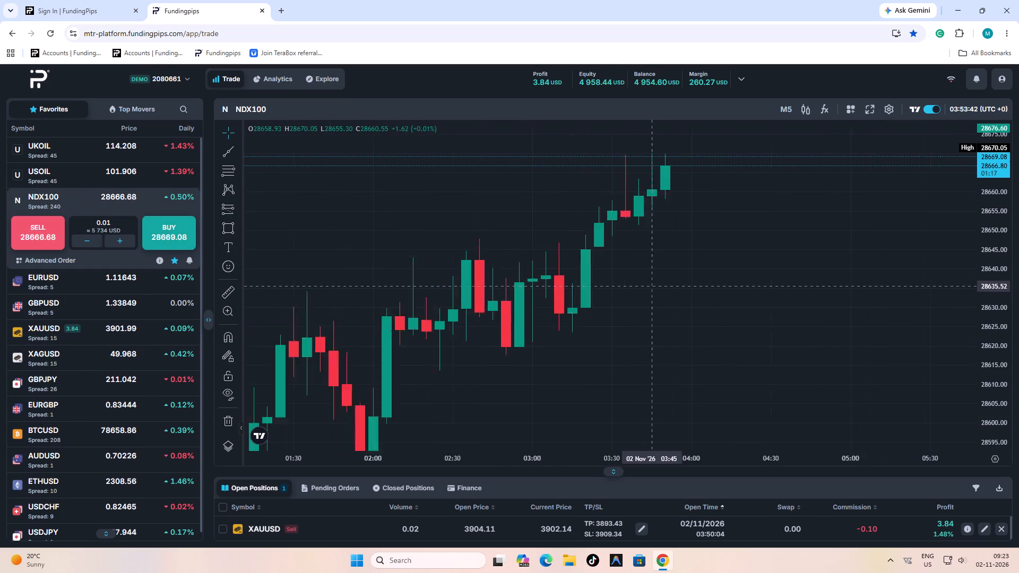
{"action": "scroll", "coordinate": [648, 286], "scroll_direction": "down", "scroll_amount": 2}
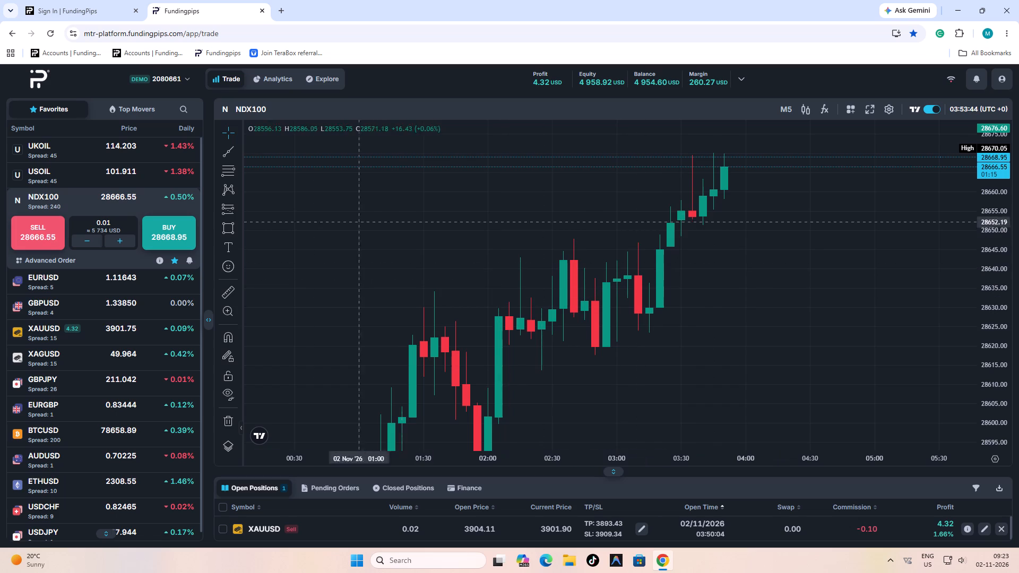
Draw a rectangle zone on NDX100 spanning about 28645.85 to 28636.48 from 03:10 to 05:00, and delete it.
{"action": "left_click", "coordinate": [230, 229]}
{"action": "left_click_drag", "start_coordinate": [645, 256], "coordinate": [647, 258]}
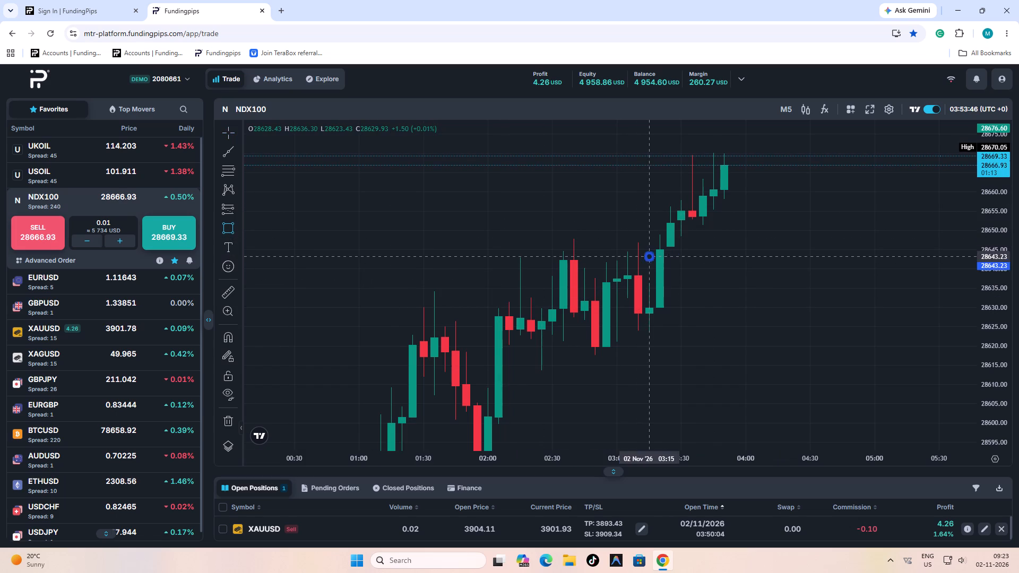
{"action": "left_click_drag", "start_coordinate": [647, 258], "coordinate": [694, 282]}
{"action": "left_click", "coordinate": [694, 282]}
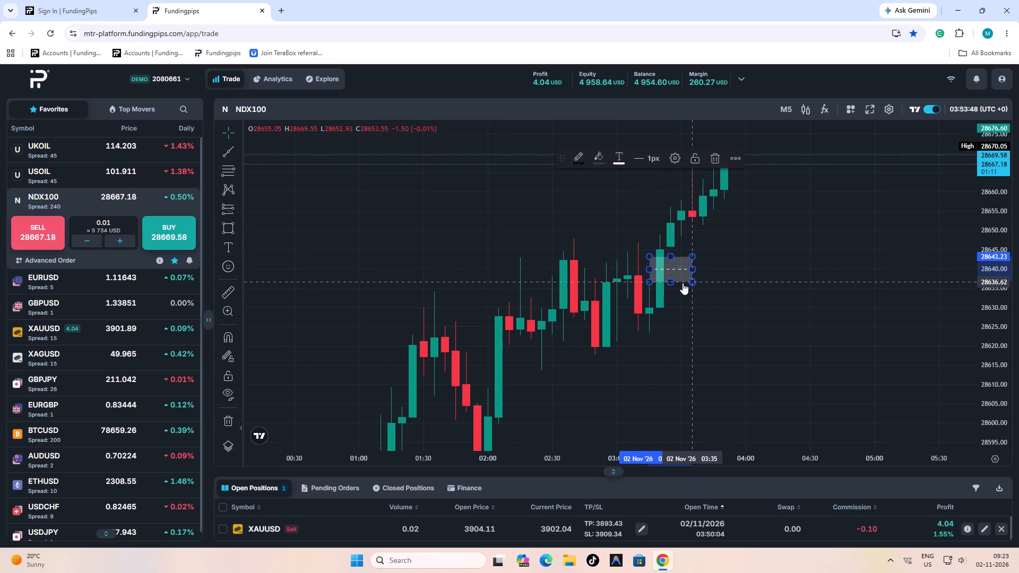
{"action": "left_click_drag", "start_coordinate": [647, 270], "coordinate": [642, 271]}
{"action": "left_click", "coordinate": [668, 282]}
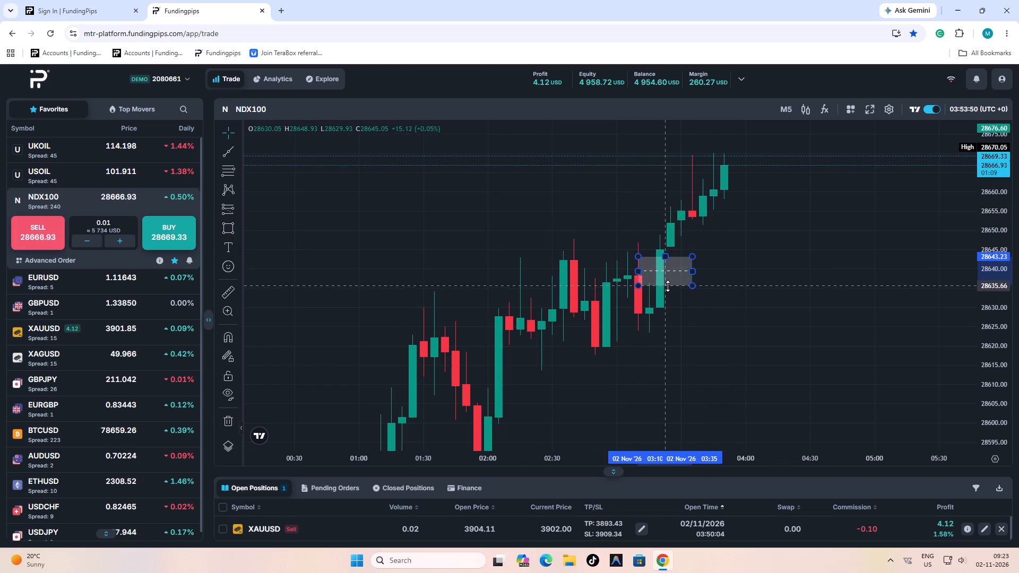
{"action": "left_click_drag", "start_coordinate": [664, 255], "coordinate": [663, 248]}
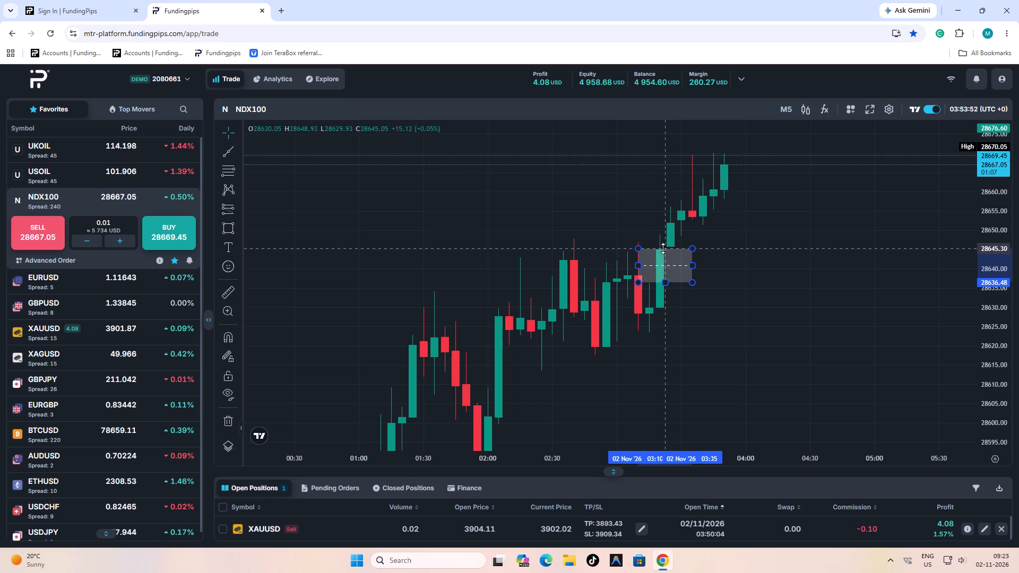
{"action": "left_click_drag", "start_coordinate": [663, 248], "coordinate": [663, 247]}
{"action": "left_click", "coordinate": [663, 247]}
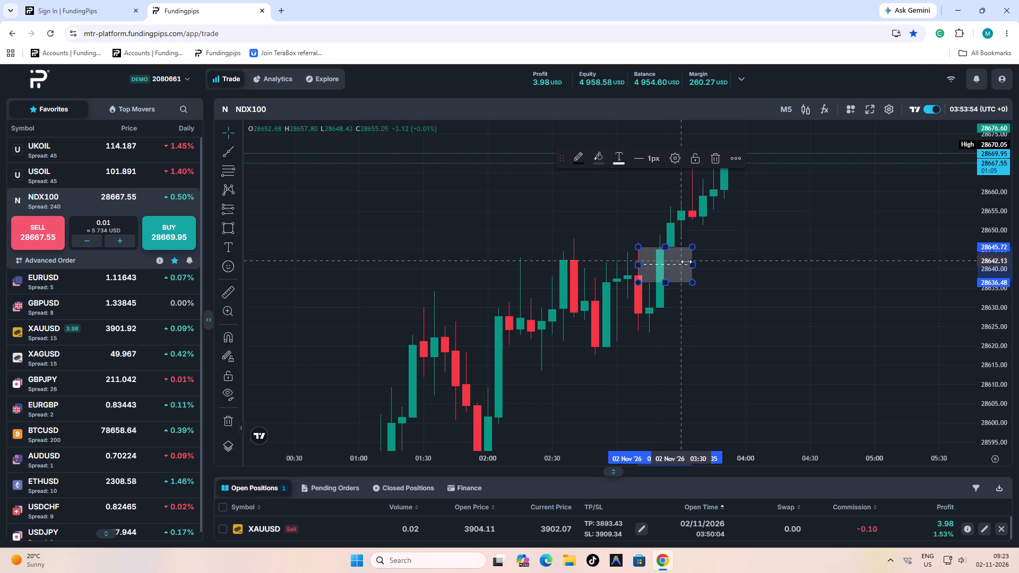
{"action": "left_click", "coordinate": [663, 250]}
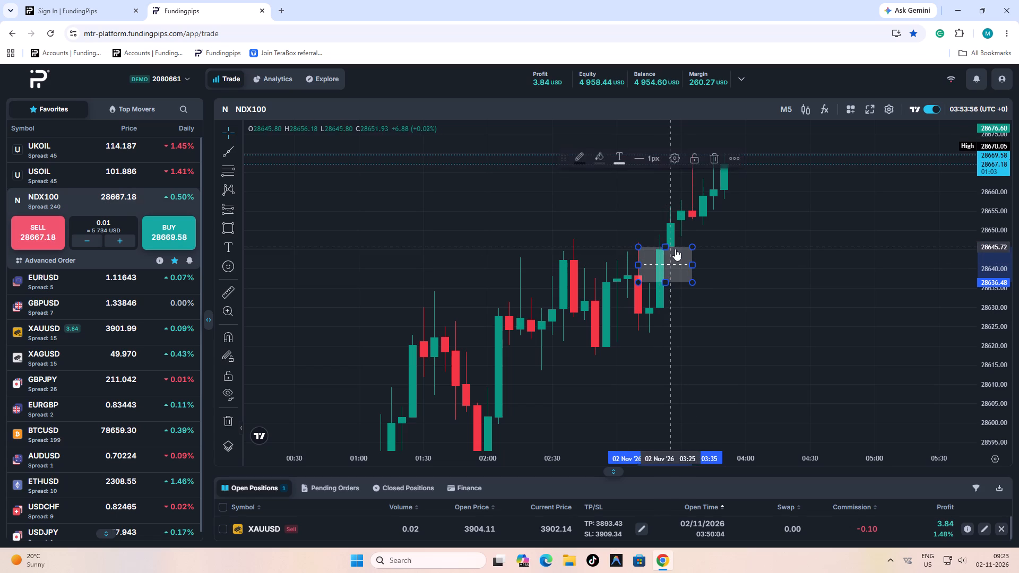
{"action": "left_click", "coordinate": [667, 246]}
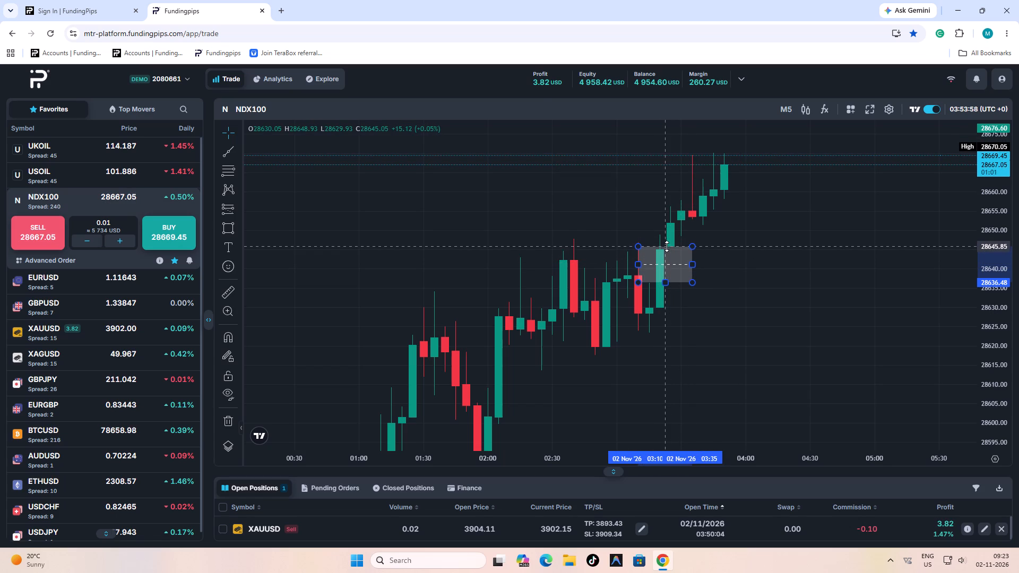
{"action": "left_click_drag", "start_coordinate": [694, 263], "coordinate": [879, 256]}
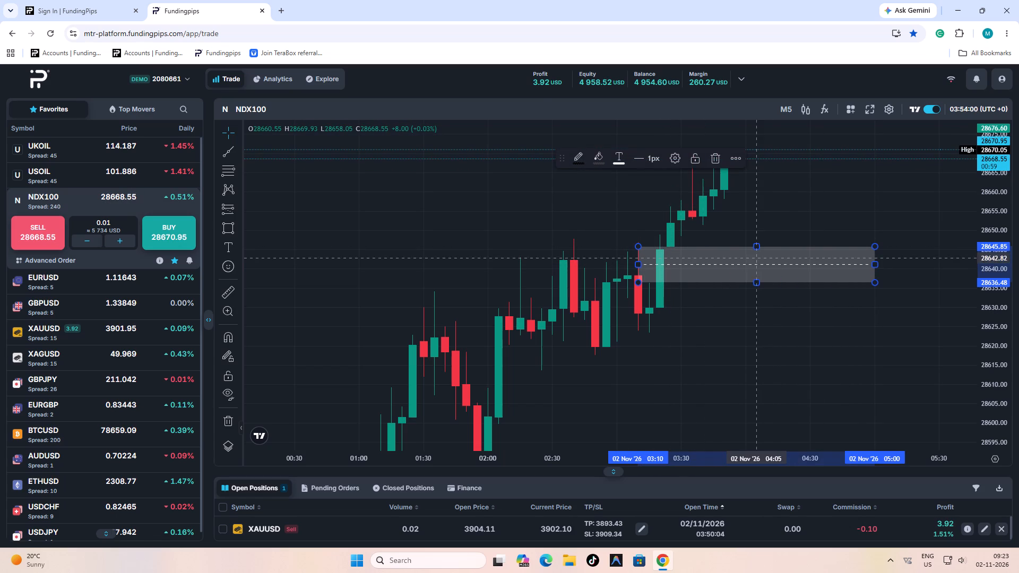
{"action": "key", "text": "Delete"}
Examine the NDX100 candles on the H4 time interval over a wider price range, including the recent low.
{"action": "left_click", "coordinate": [772, 117]}
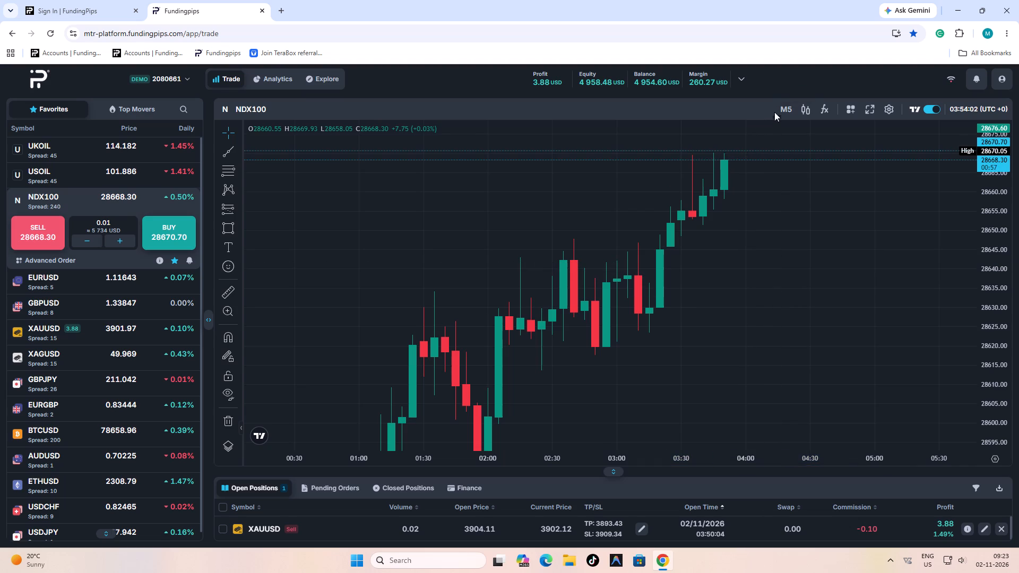
{"action": "left_click", "coordinate": [780, 107]}
{"action": "left_click", "coordinate": [804, 254]}
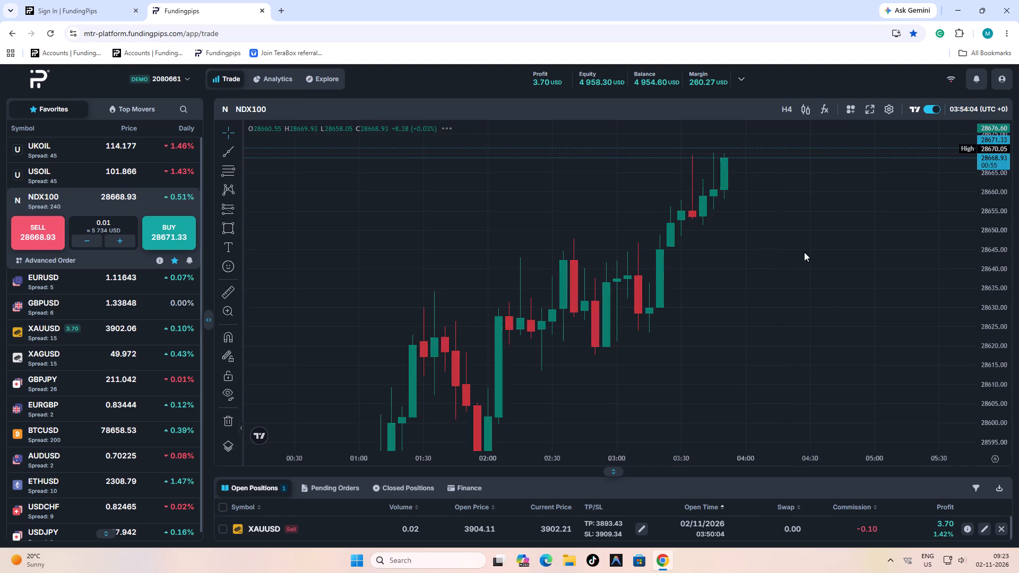
{"action": "left_click_drag", "start_coordinate": [782, 107], "coordinate": [784, 150]}
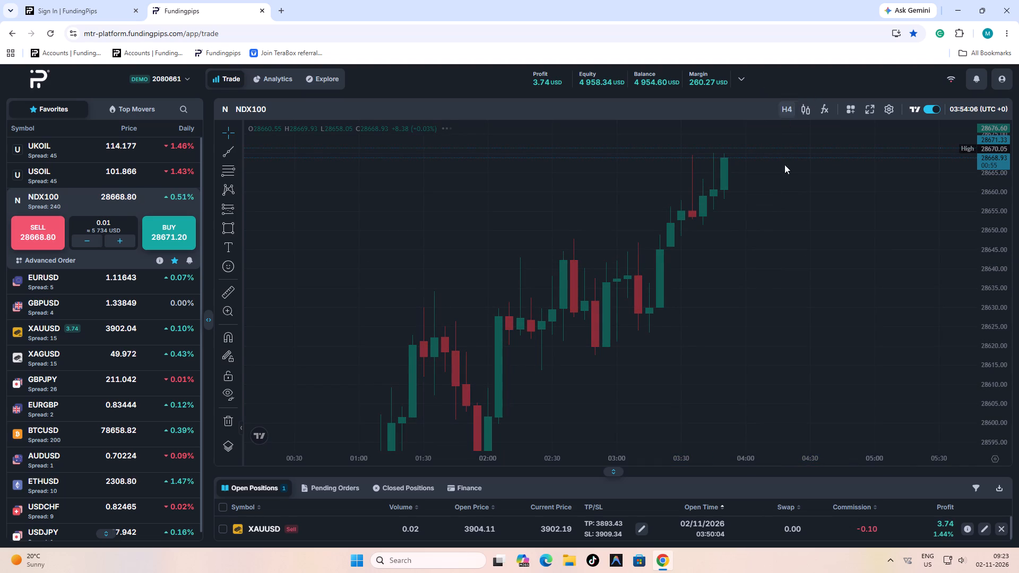
{"action": "left_click_drag", "start_coordinate": [987, 157], "coordinate": [995, 225]}
{"action": "scroll", "coordinate": [973, 221], "scroll_direction": "down", "scroll_amount": 2}
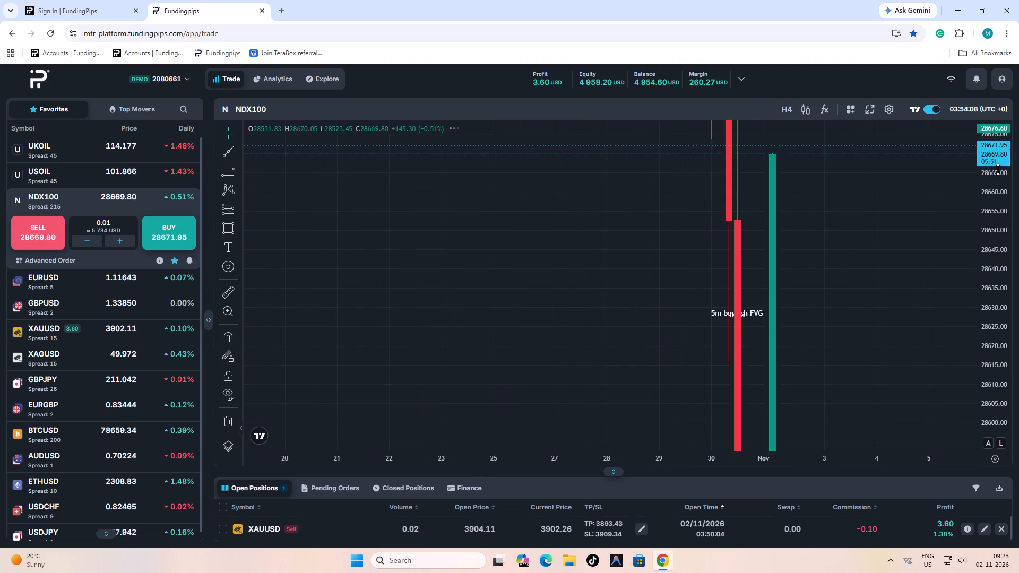
{"action": "left_click_drag", "start_coordinate": [998, 169], "coordinate": [1004, 398]}
{"action": "left_click_drag", "start_coordinate": [989, 167], "coordinate": [1018, 385]}
{"action": "left_click_drag", "start_coordinate": [1013, 268], "coordinate": [994, 388]}
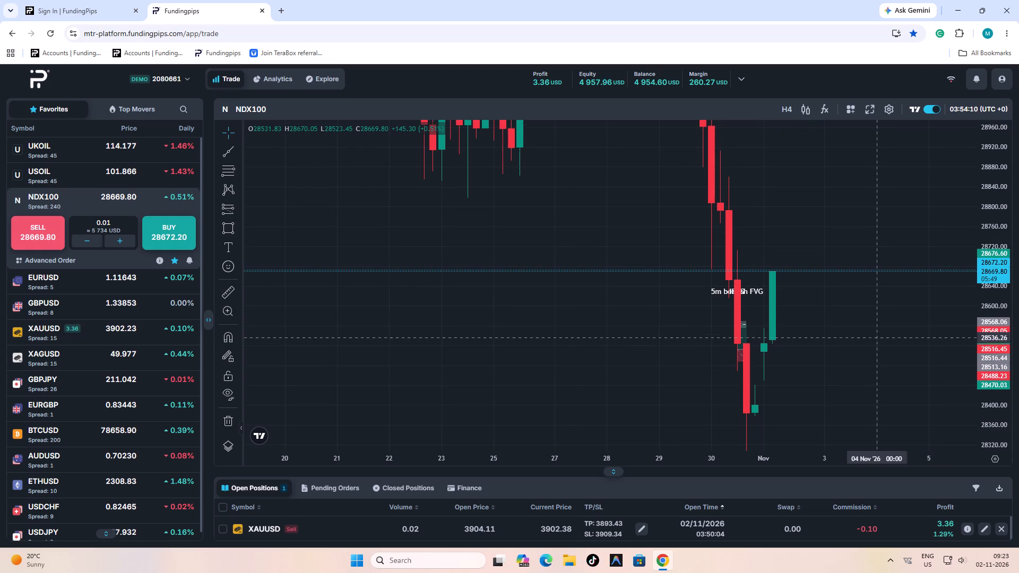
{"action": "scroll", "coordinate": [877, 338], "scroll_direction": "up", "scroll_amount": 7}
{"action": "left_click_drag", "start_coordinate": [778, 312], "coordinate": [815, 289]}
Compare the latest NDX100 candles on the M30 and H1 time intervals, returning to M30.
{"action": "left_click", "coordinate": [784, 109]}
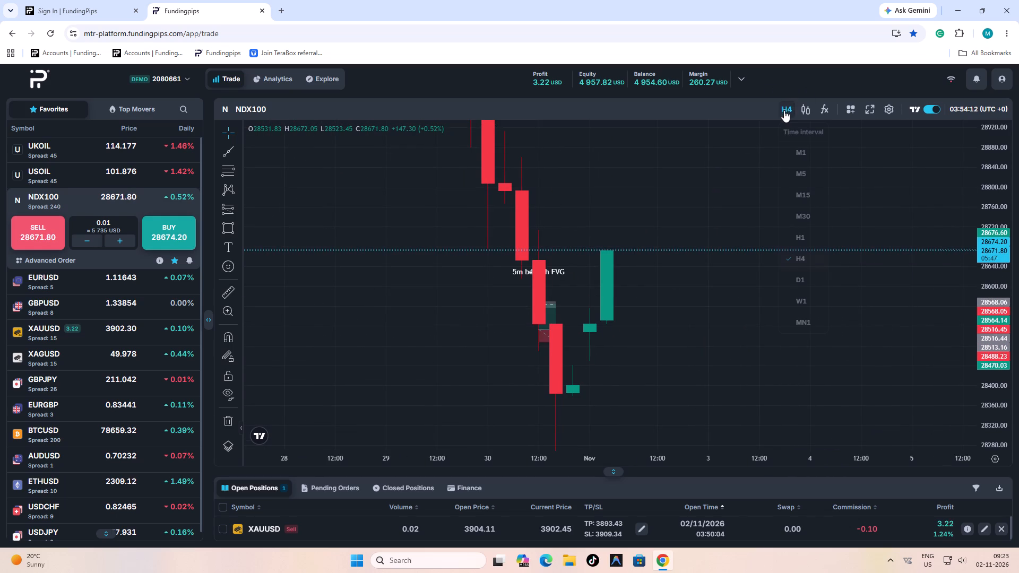
{"action": "left_click", "coordinate": [797, 218]}
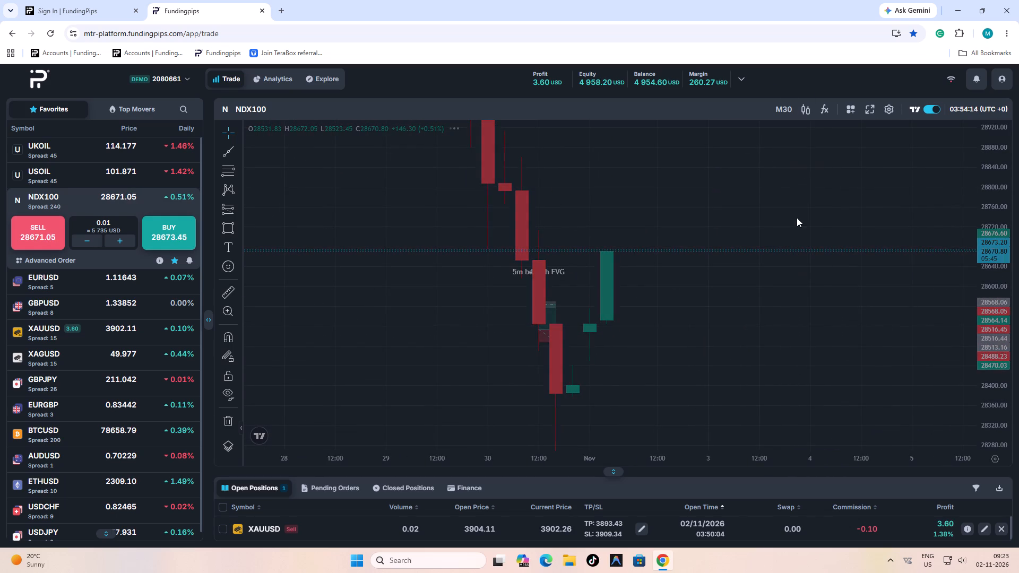
{"action": "left_click", "coordinate": [778, 111]}
{"action": "left_click", "coordinate": [805, 239]}
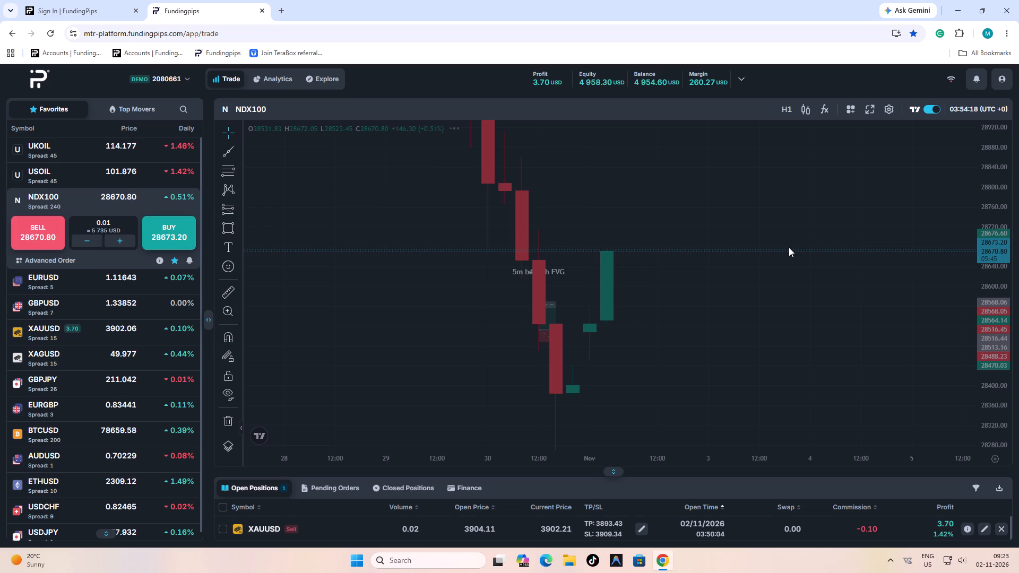
{"action": "left_click", "coordinate": [789, 114]}
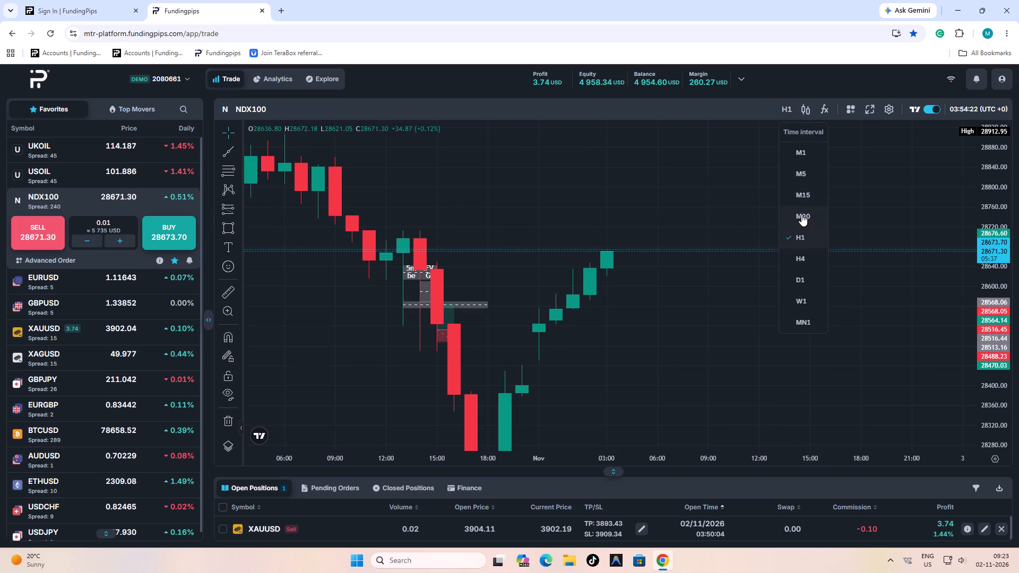
{"action": "left_click", "coordinate": [802, 216]}
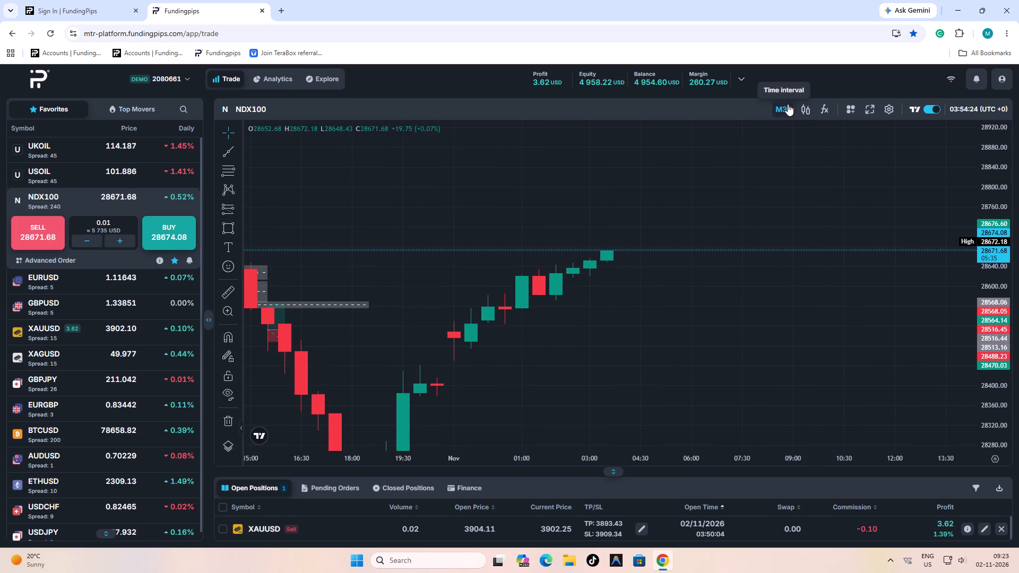
Examine the NDX100 candles on the M15 time interval, back to the previously marked FVG zones and the preceding decline.
{"action": "left_click", "coordinate": [788, 104]}
{"action": "left_click", "coordinate": [795, 189]}
{"action": "scroll", "coordinate": [795, 189], "scroll_direction": "down", "scroll_amount": 3}
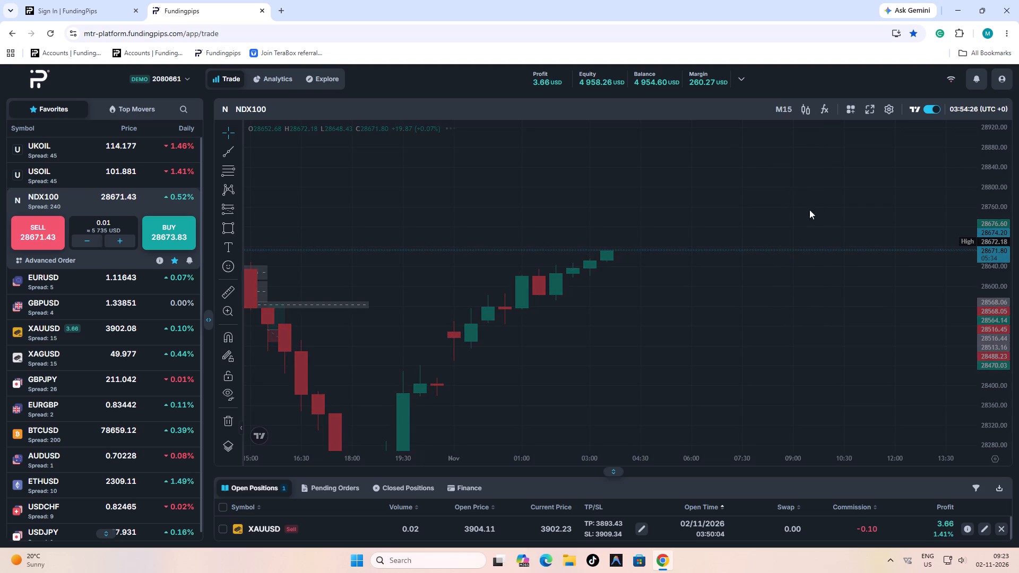
{"action": "left_click_drag", "start_coordinate": [989, 283], "coordinate": [964, 178]}
{"action": "left_click_drag", "start_coordinate": [1001, 315], "coordinate": [970, 146]}
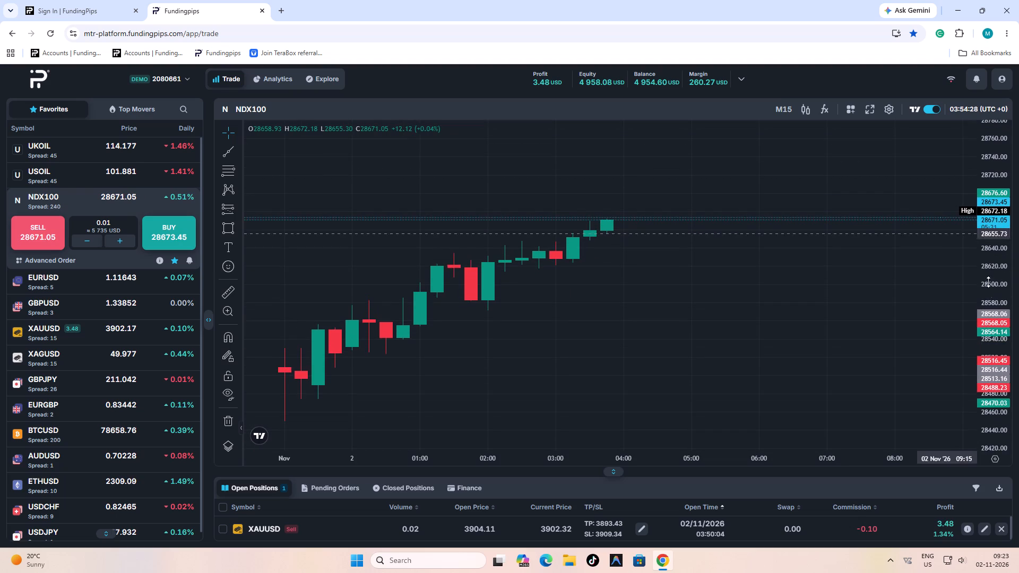
{"action": "left_click_drag", "start_coordinate": [990, 320], "coordinate": [977, 207]}
{"action": "scroll", "coordinate": [789, 276], "scroll_direction": "down", "scroll_amount": 4}
{"action": "left_click_drag", "start_coordinate": [821, 335], "coordinate": [802, 264]}
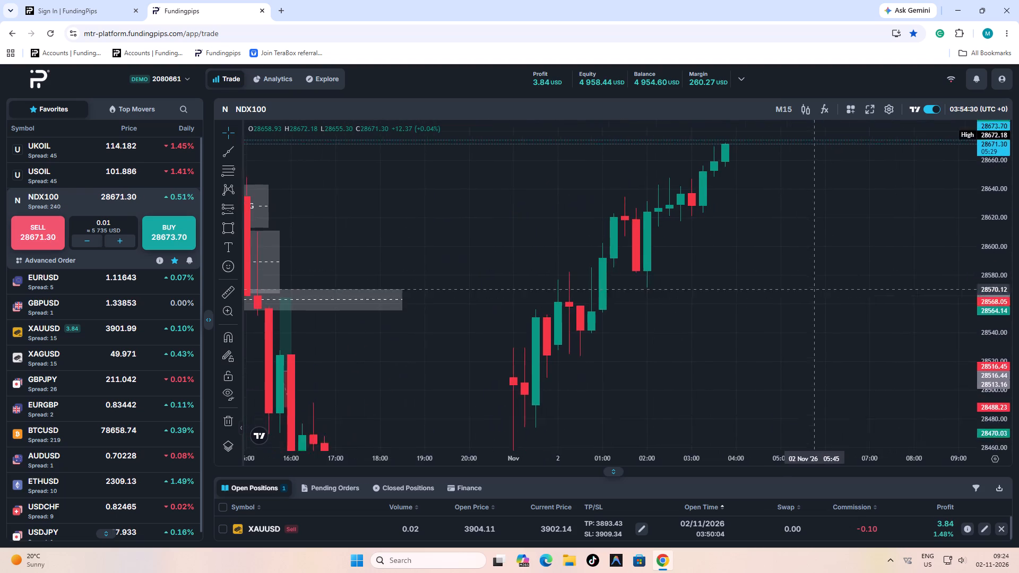
{"action": "left_click_drag", "start_coordinate": [802, 264], "coordinate": [789, 222]}
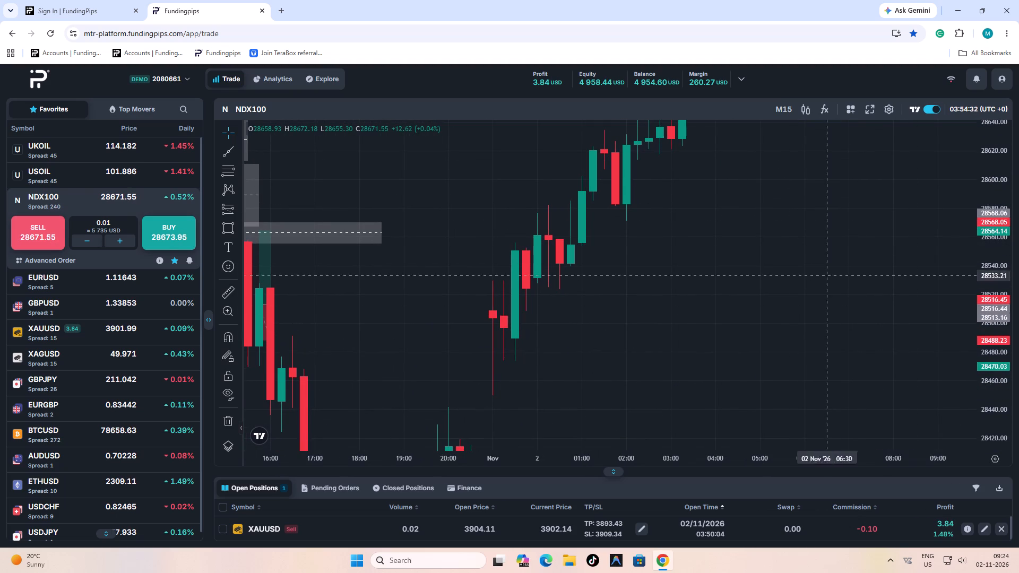
{"action": "scroll", "coordinate": [799, 259], "scroll_direction": "down", "scroll_amount": 3}
{"action": "left_click_drag", "start_coordinate": [989, 168], "coordinate": [976, 405]}
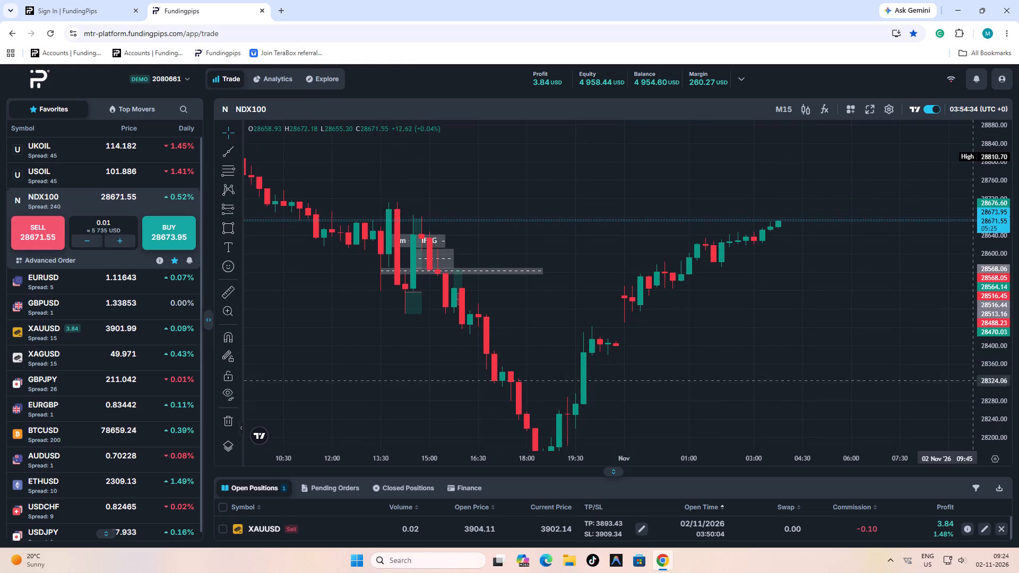
Draw a rectangle zone on NDX100 M15 spanning about 28713.10 to 28693.47, from 30 Oct 08:00 extended to 02 Nov 07:45.
{"action": "scroll", "coordinate": [949, 317], "scroll_direction": "down", "scroll_amount": 3}
{"action": "left_click_drag", "start_coordinate": [910, 318], "coordinate": [871, 272]}
{"action": "left_click_drag", "start_coordinate": [871, 272], "coordinate": [870, 335]}
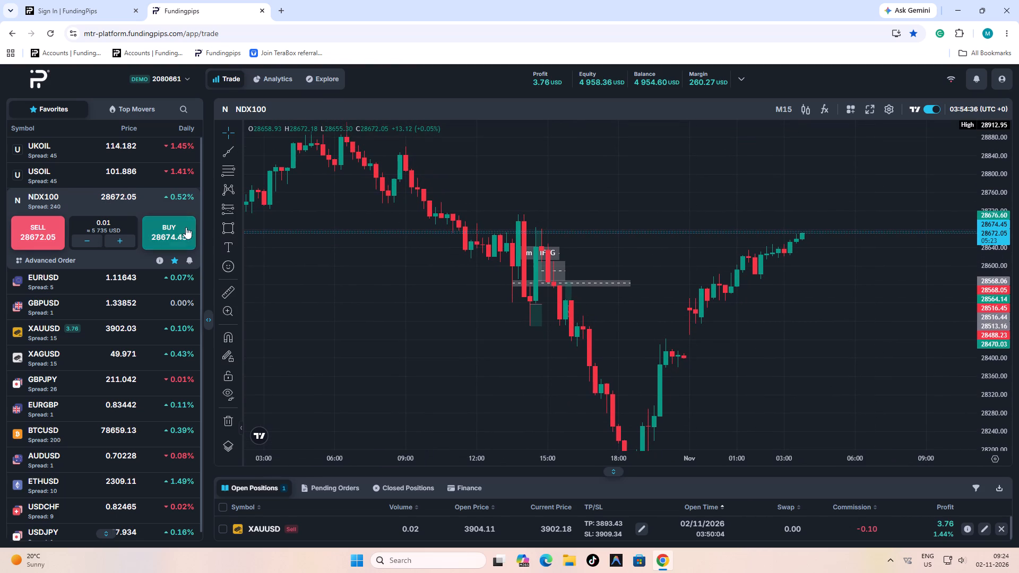
{"action": "left_click", "coordinate": [221, 228]}
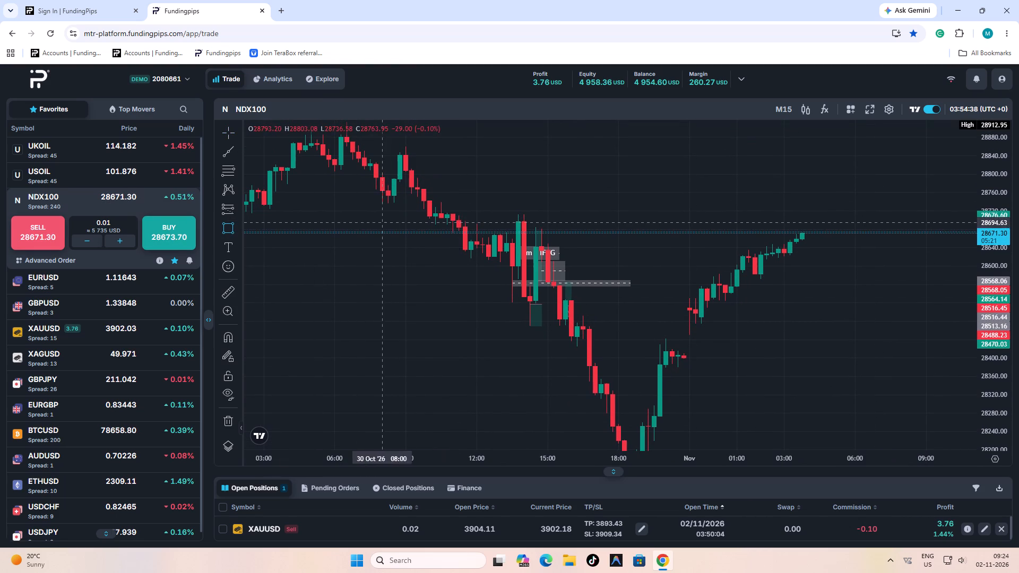
{"action": "left_click_drag", "start_coordinate": [379, 223], "coordinate": [596, 214]}
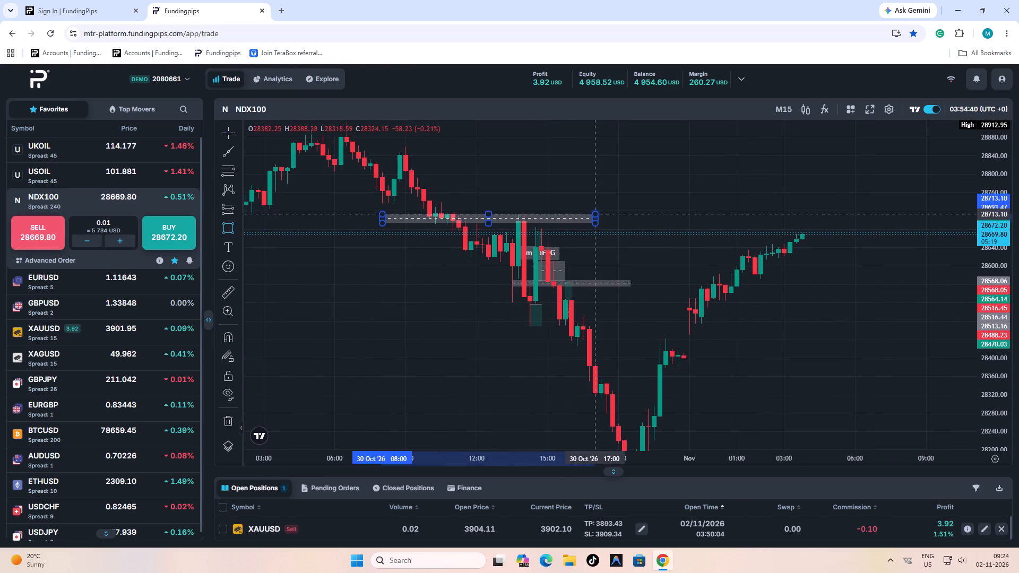
{"action": "left_click", "coordinate": [596, 214]}
{"action": "left_click_drag", "start_coordinate": [598, 218], "coordinate": [899, 190]}
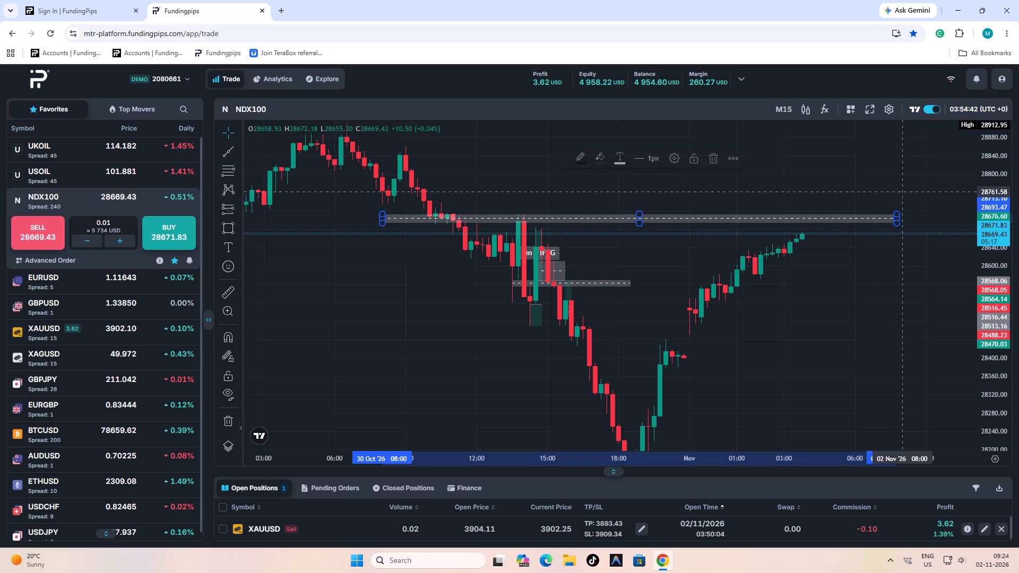
{"action": "left_click", "coordinate": [910, 251]}
Extend the start of the new rectangle zone back to late 29 Oct, before the earlier swing low.
{"action": "scroll", "coordinate": [767, 293], "scroll_direction": "down", "scroll_amount": 3}
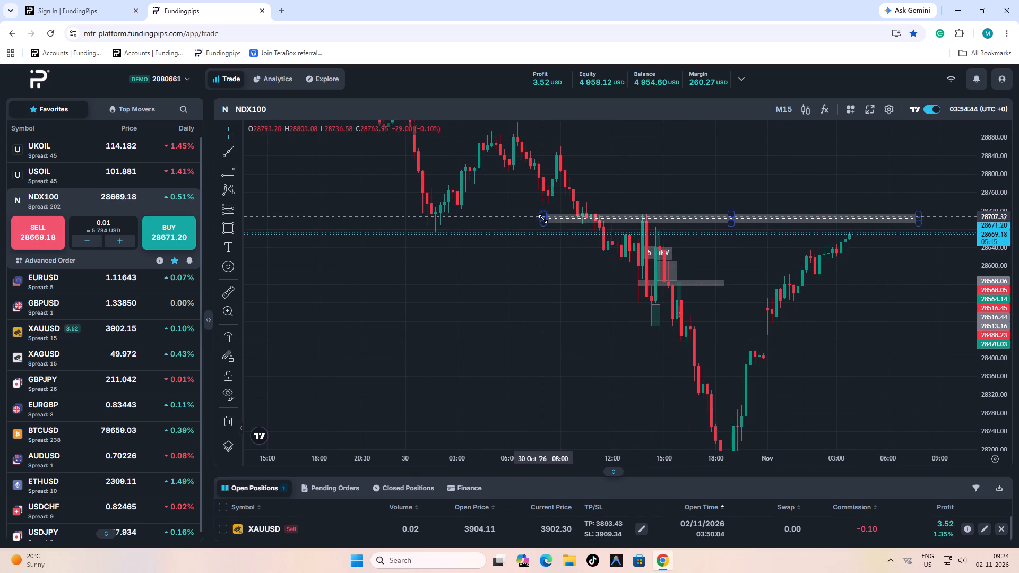
{"action": "left_click_drag", "start_coordinate": [541, 218], "coordinate": [296, 235]}
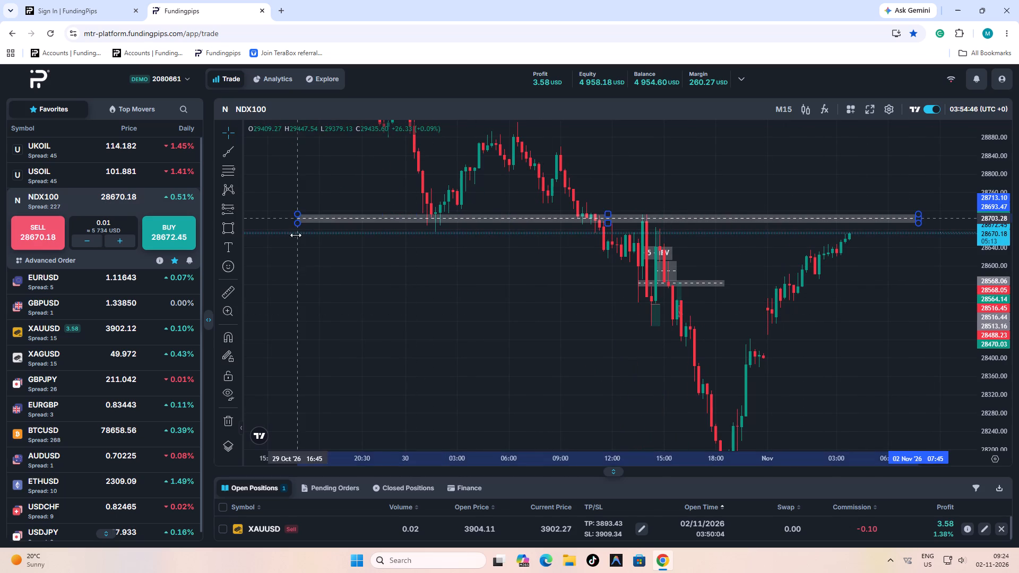
{"action": "left_click_drag", "start_coordinate": [296, 235], "coordinate": [379, 241]}
{"action": "left_click", "coordinate": [459, 294]}
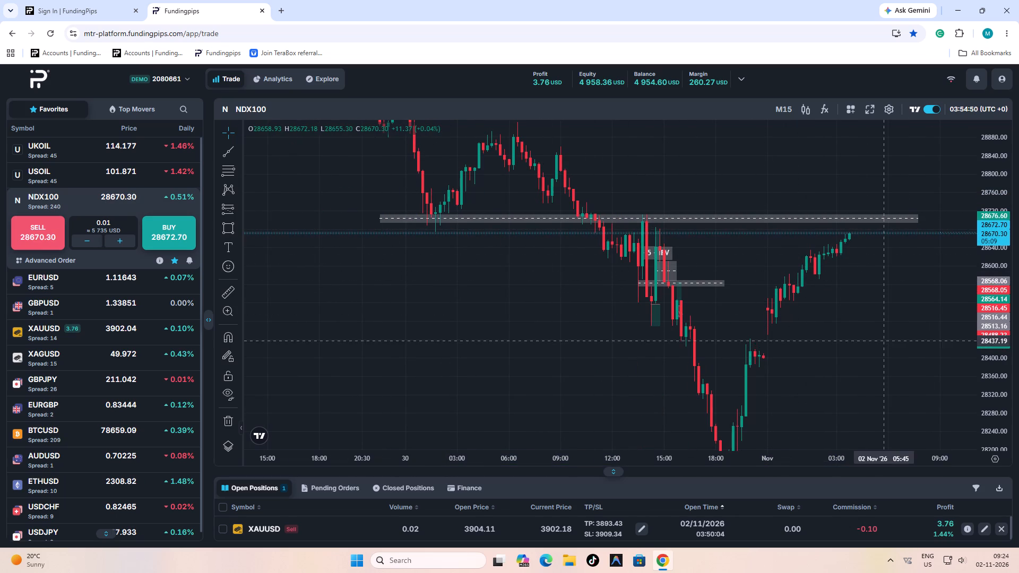
Examine the NDX100 M15 candles over a wider price and time range, back through the 29 October decline.
{"action": "scroll", "coordinate": [873, 323], "scroll_direction": "down", "scroll_amount": 1}
{"action": "left_click_drag", "start_coordinate": [876, 340], "coordinate": [817, 265]}
{"action": "scroll", "coordinate": [814, 289], "scroll_direction": "up", "scroll_amount": 2}
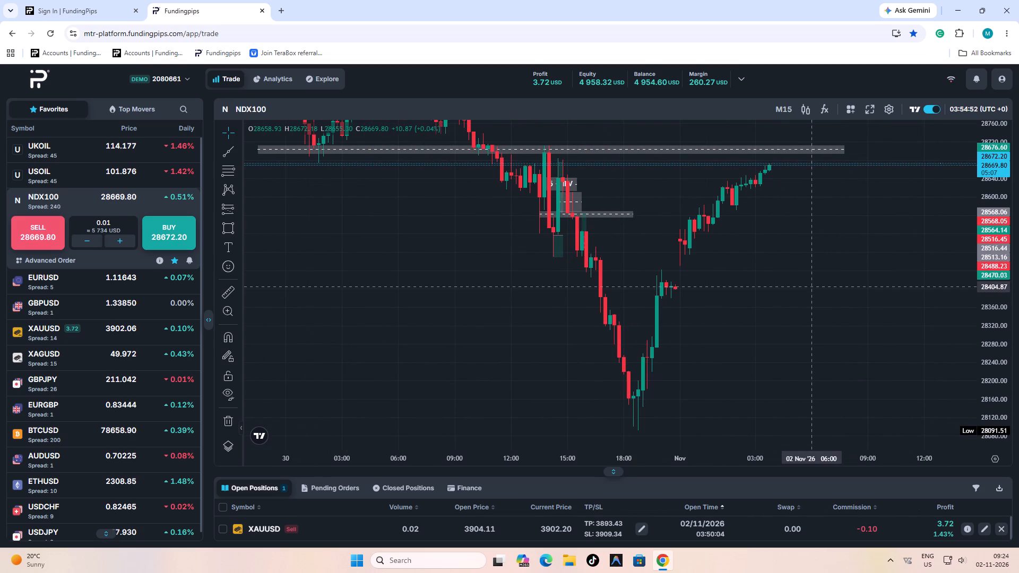
{"action": "scroll", "coordinate": [813, 282], "scroll_direction": "down", "scroll_amount": 3}
{"action": "left_click_drag", "start_coordinate": [1005, 148], "coordinate": [982, 268]}
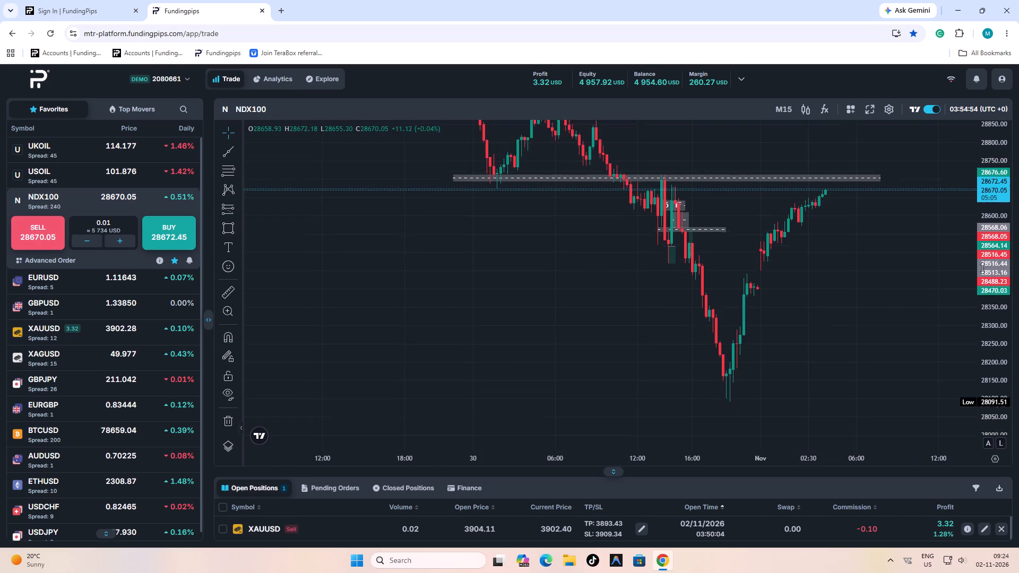
{"action": "left_click_drag", "start_coordinate": [982, 268], "coordinate": [978, 387]}
{"action": "scroll", "coordinate": [854, 331], "scroll_direction": "down", "scroll_amount": 2}
{"action": "left_click_drag", "start_coordinate": [686, 348], "coordinate": [788, 359]}
{"action": "left_click_drag", "start_coordinate": [697, 335], "coordinate": [635, 354]}
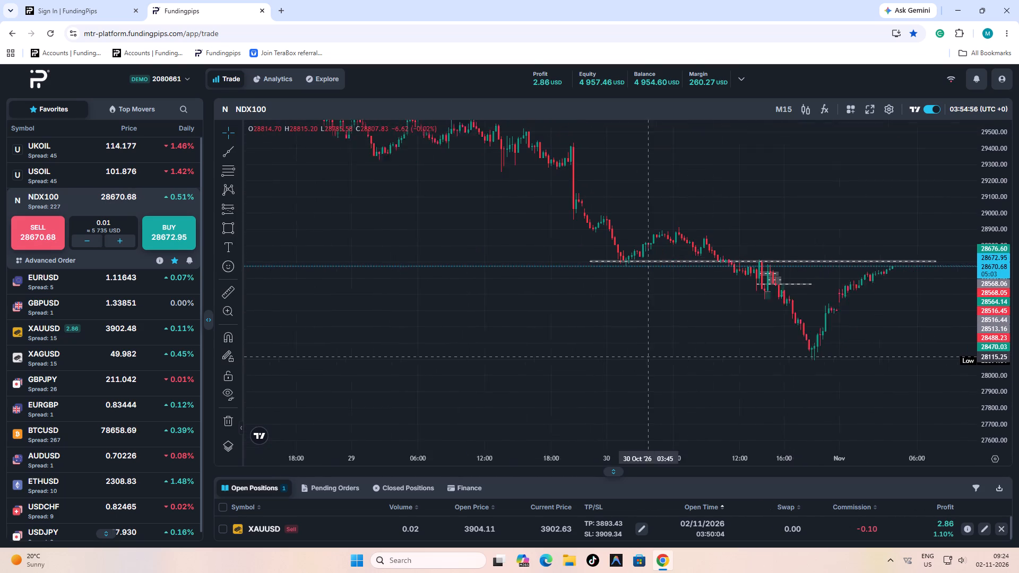
{"action": "left_click_drag", "start_coordinate": [635, 354], "coordinate": [584, 343]}
{"action": "scroll", "coordinate": [844, 319], "scroll_direction": "down", "scroll_amount": 1}
{"action": "left_click_drag", "start_coordinate": [532, 330], "coordinate": [685, 357]}
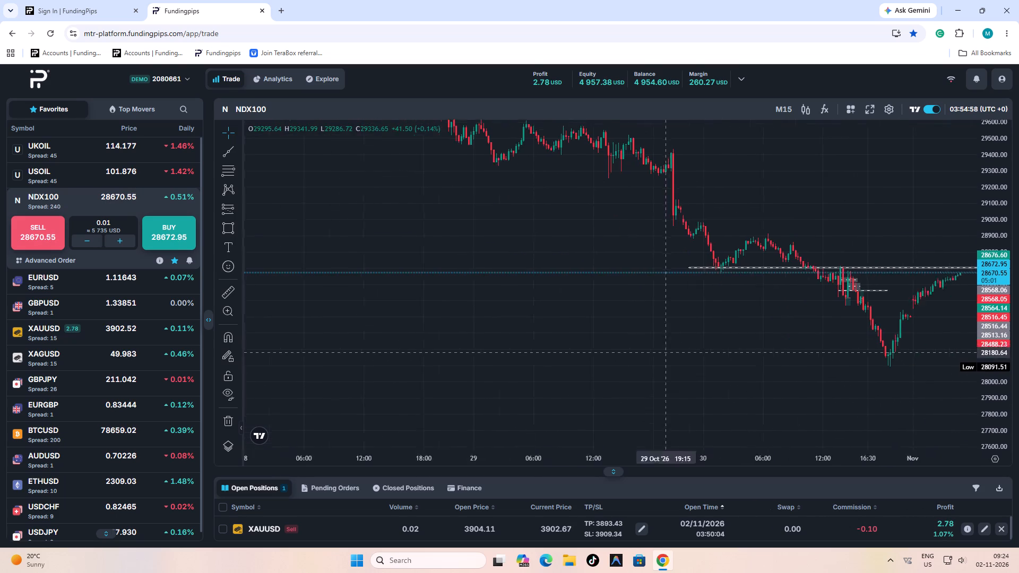
{"action": "left_click_drag", "start_coordinate": [685, 357], "coordinate": [726, 366]}
{"action": "left_click_drag", "start_coordinate": [645, 349], "coordinate": [727, 448]}
{"action": "left_click_drag", "start_coordinate": [610, 315], "coordinate": [426, 189]}
{"action": "left_click_drag", "start_coordinate": [737, 354], "coordinate": [383, 225]}
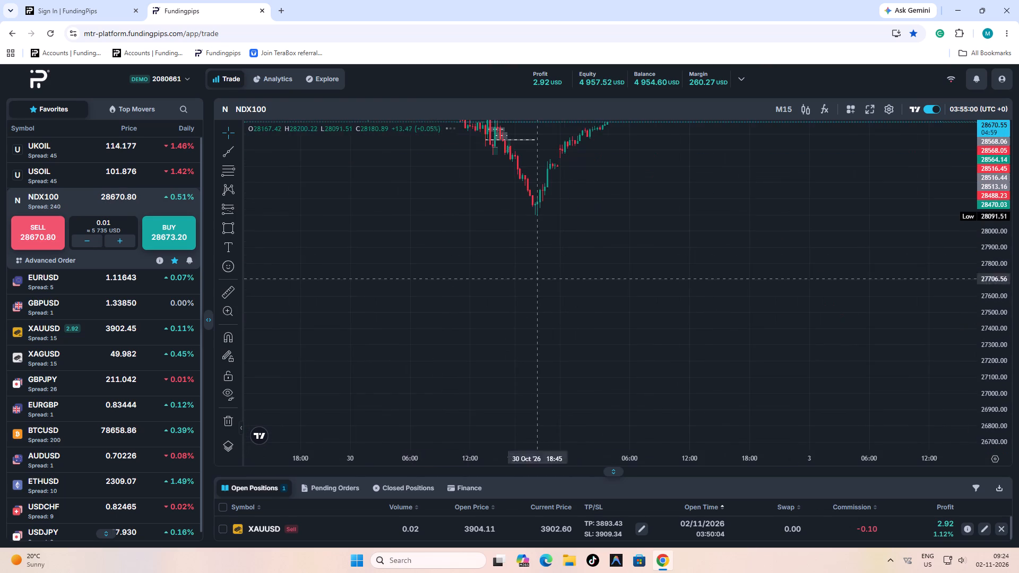
Examine the latest NDX100 M15 candles closely, from the recent low up to the new rectangle zone and the earlier FVG zones.
{"action": "scroll", "coordinate": [608, 295], "scroll_direction": "up", "scroll_amount": 2}
{"action": "left_click_drag", "start_coordinate": [568, 280], "coordinate": [632, 375]}
{"action": "scroll", "coordinate": [585, 297], "scroll_direction": "up", "scroll_amount": 2}
{"action": "left_click_drag", "start_coordinate": [569, 296], "coordinate": [646, 393]}
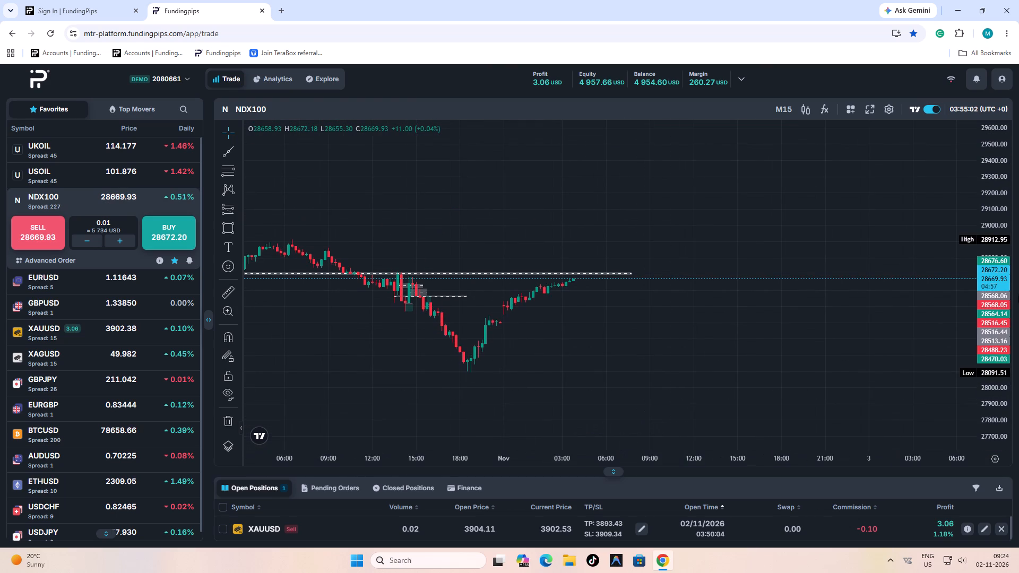
{"action": "left_click_drag", "start_coordinate": [1004, 329], "coordinate": [970, 190]}
{"action": "scroll", "coordinate": [650, 350], "scroll_direction": "up", "scroll_amount": 2}
{"action": "left_click_drag", "start_coordinate": [603, 341], "coordinate": [758, 315]}
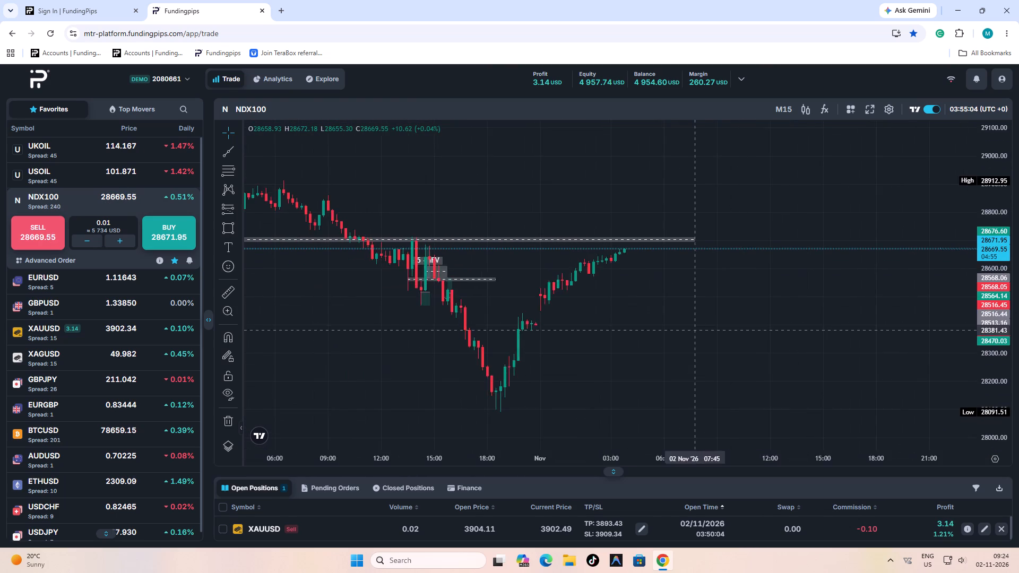
{"action": "scroll", "coordinate": [697, 328], "scroll_direction": "up", "scroll_amount": 1}
{"action": "left_click_drag", "start_coordinate": [681, 329], "coordinate": [772, 327]}
{"action": "left_click_drag", "start_coordinate": [986, 290], "coordinate": [983, 247]}
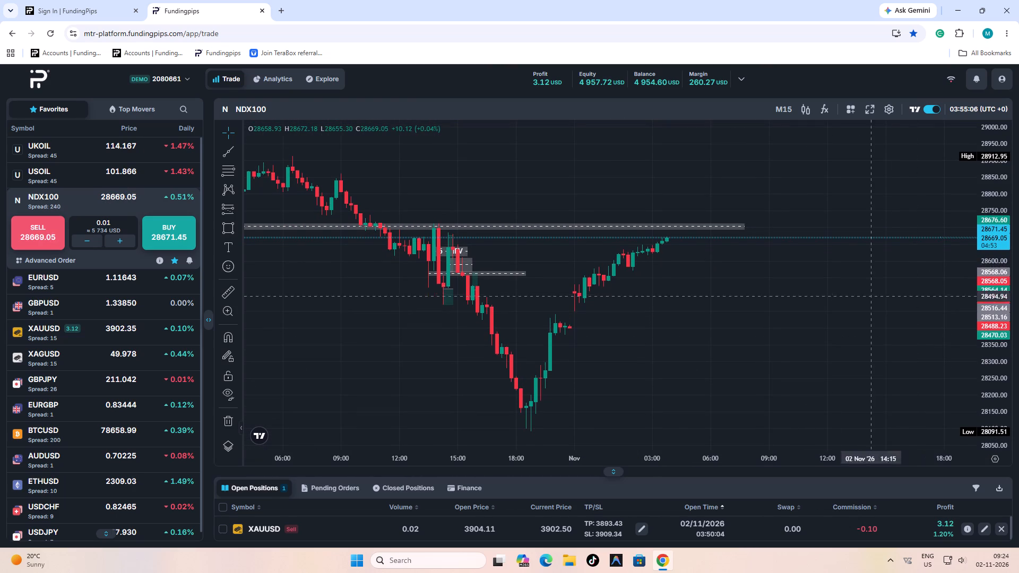
{"action": "scroll", "coordinate": [764, 268], "scroll_direction": "up", "scroll_amount": 1}
{"action": "left_click_drag", "start_coordinate": [762, 275], "coordinate": [862, 249]}
{"action": "left_click_drag", "start_coordinate": [992, 286], "coordinate": [990, 267]}
{"action": "left_click_drag", "start_coordinate": [981, 275], "coordinate": [957, 157]}
{"action": "left_click_drag", "start_coordinate": [999, 298], "coordinate": [992, 266]}
{"action": "left_click_drag", "start_coordinate": [876, 235], "coordinate": [890, 281]}
{"action": "scroll", "coordinate": [878, 273], "scroll_direction": "up", "scroll_amount": 3}
{"action": "left_click_drag", "start_coordinate": [796, 257], "coordinate": [826, 331]}
{"action": "left_click_drag", "start_coordinate": [1004, 325], "coordinate": [1004, 325]}
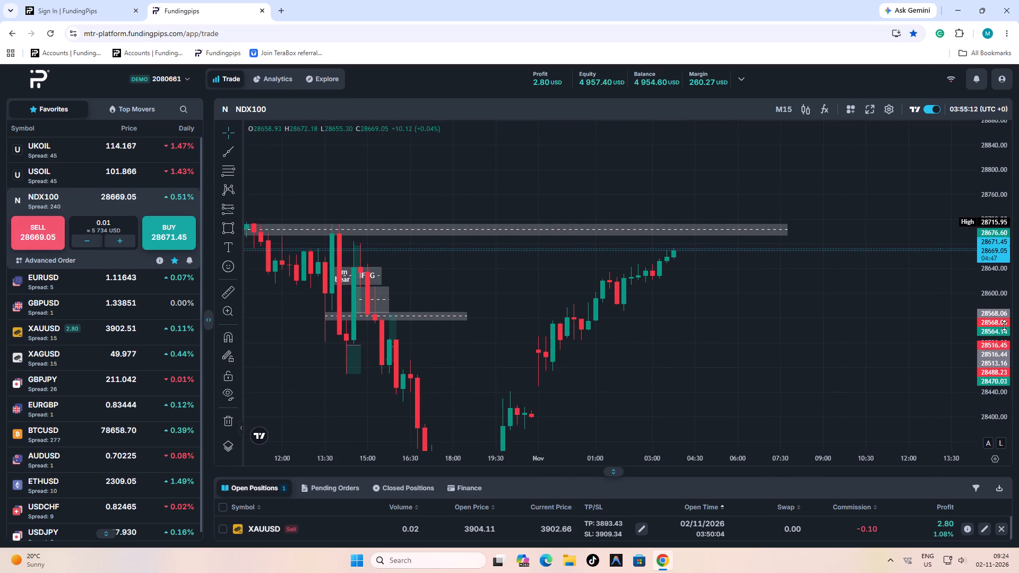
{"action": "left_click_drag", "start_coordinate": [1004, 325], "coordinate": [990, 233]}
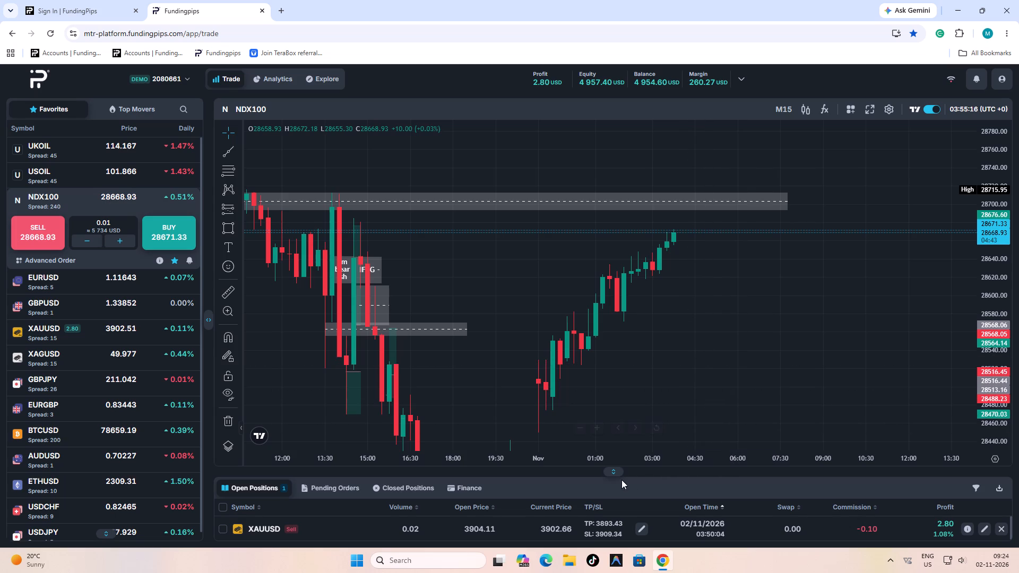
Enlarge the chart area to full height over the open positions list.
{"action": "left_click_drag", "start_coordinate": [616, 470], "coordinate": [599, 533]}
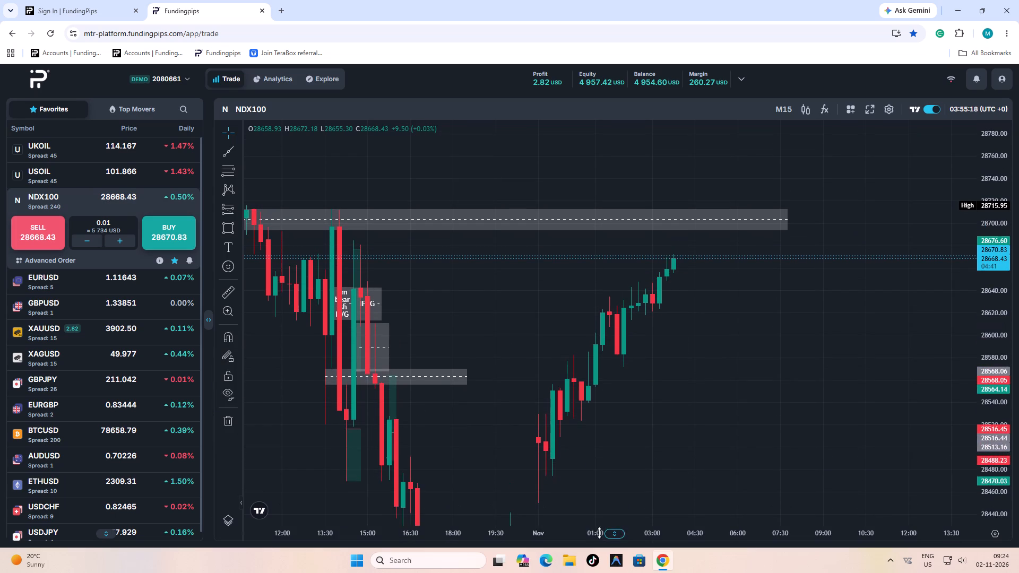
{"action": "left_click_drag", "start_coordinate": [599, 533], "coordinate": [599, 532]}
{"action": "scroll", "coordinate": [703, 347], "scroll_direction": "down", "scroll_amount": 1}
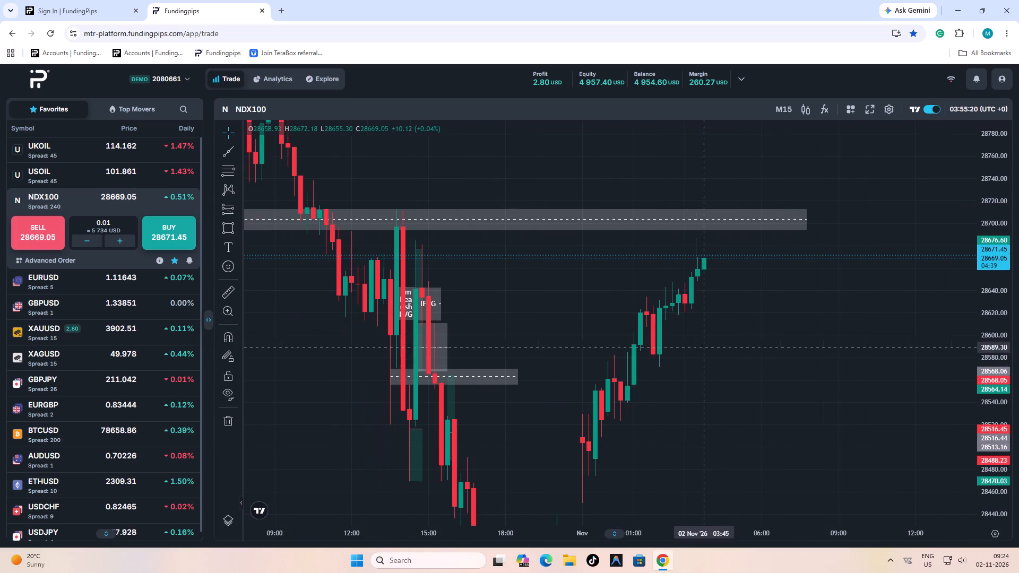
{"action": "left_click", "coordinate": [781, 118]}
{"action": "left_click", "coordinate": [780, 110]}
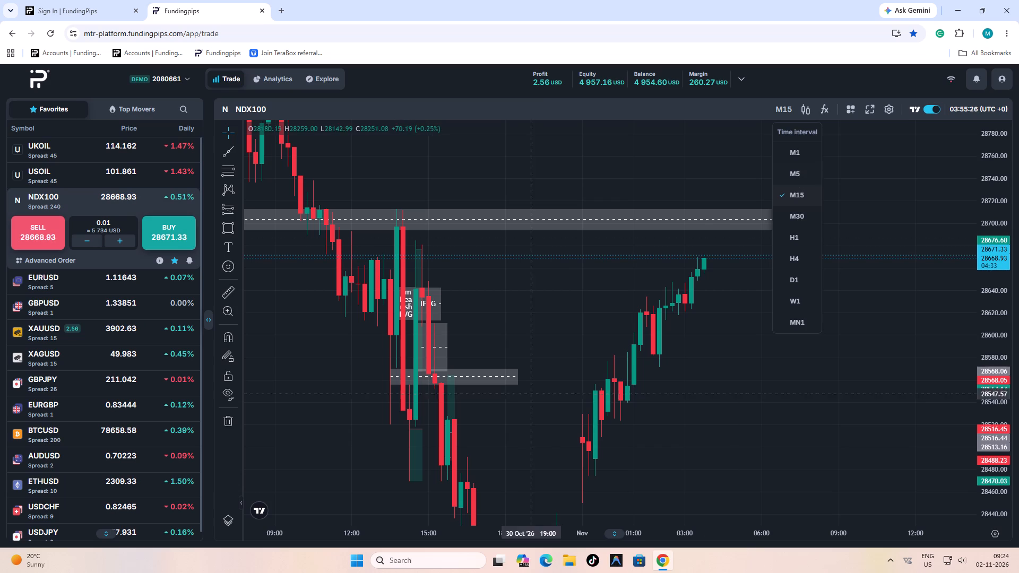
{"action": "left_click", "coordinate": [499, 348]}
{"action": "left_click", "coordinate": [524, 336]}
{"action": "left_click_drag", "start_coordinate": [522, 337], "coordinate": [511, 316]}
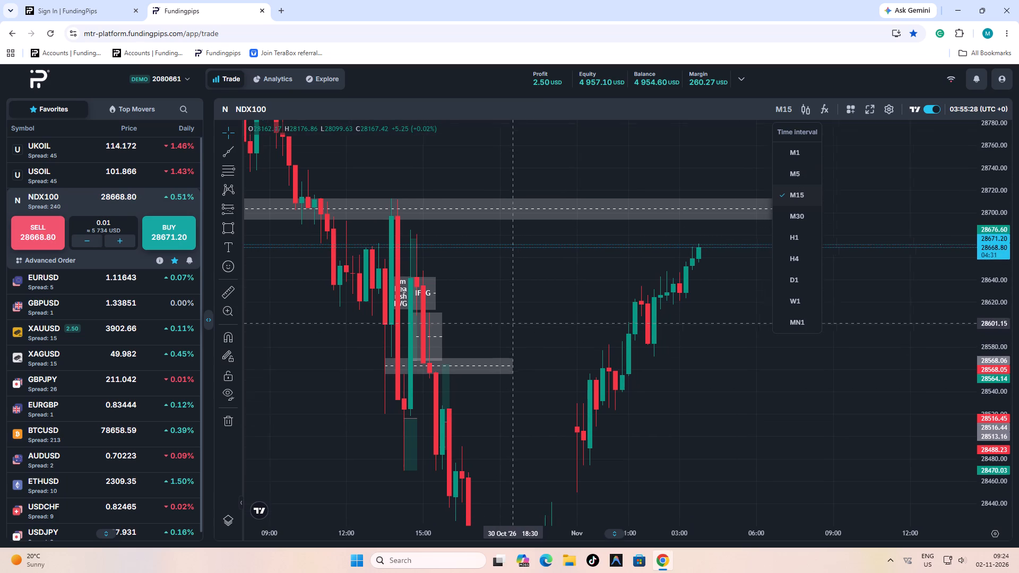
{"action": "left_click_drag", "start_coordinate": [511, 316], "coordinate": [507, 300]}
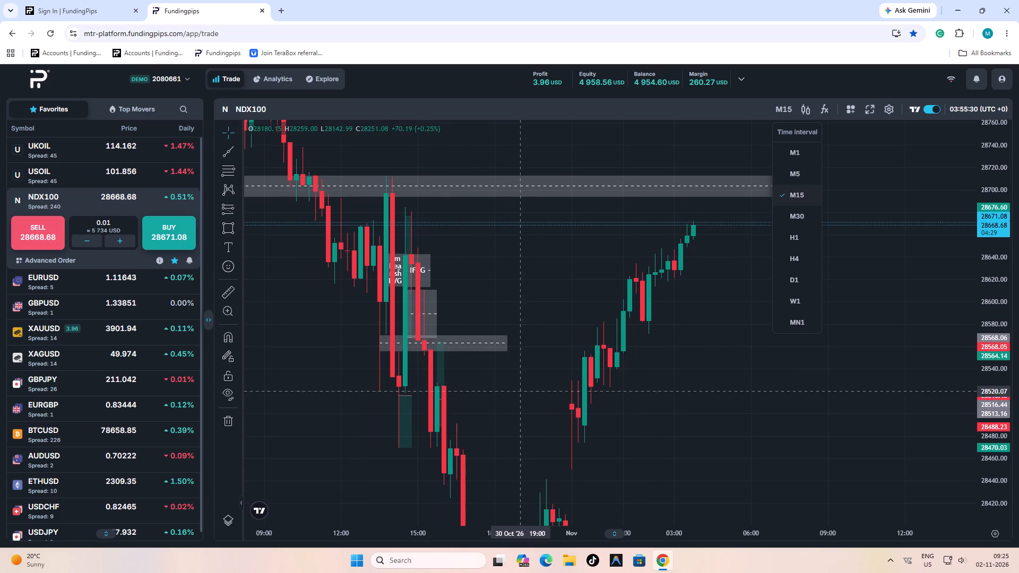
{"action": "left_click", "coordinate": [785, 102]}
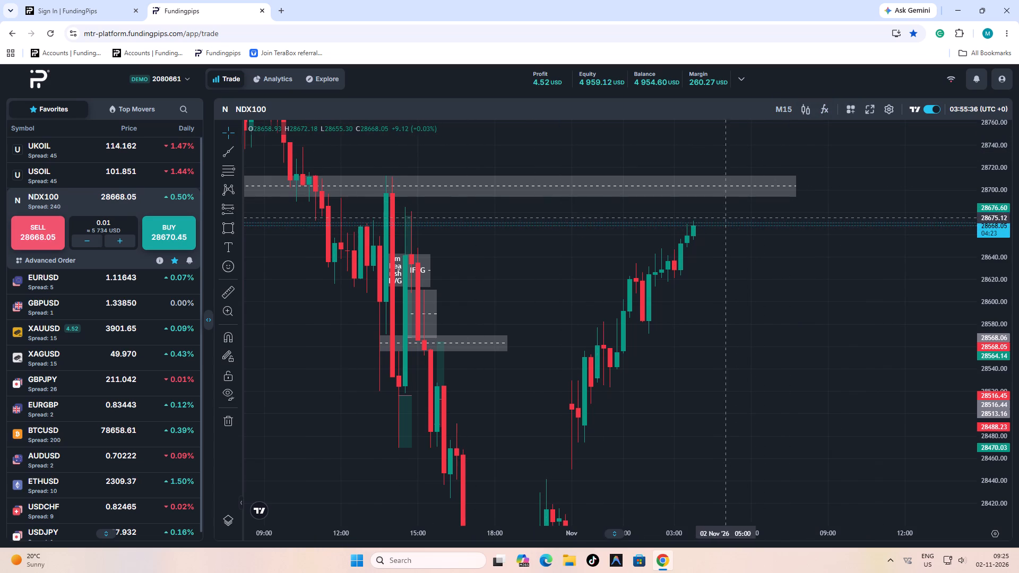
Draw a second NDX100 rectangle zone spanning about 28677.02 to 28657.10, from 30 Oct 10:45 extended to 02 Nov 10:30.
{"action": "left_click", "coordinate": [225, 228]}
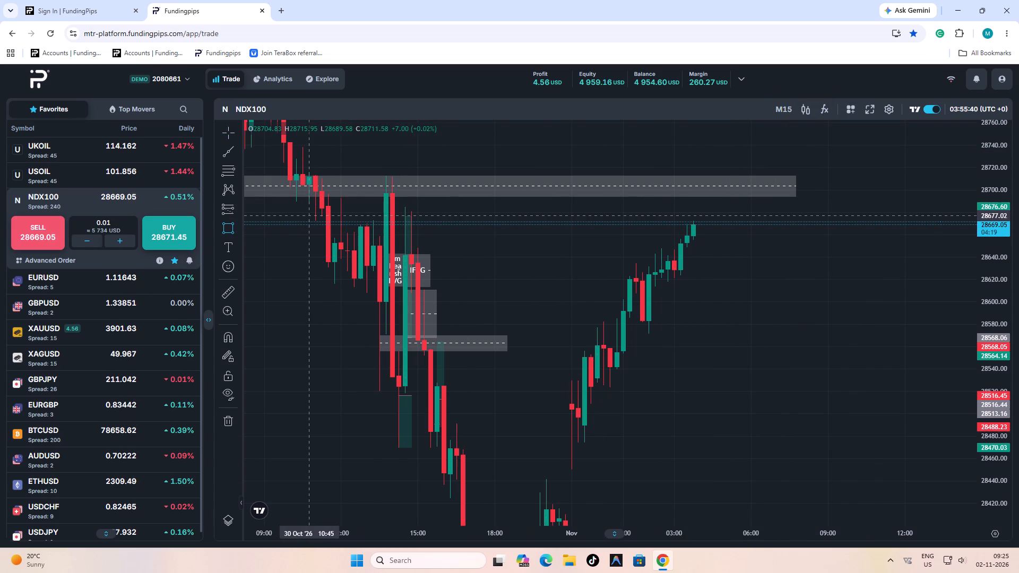
{"action": "left_click_drag", "start_coordinate": [308, 215], "coordinate": [383, 239]}
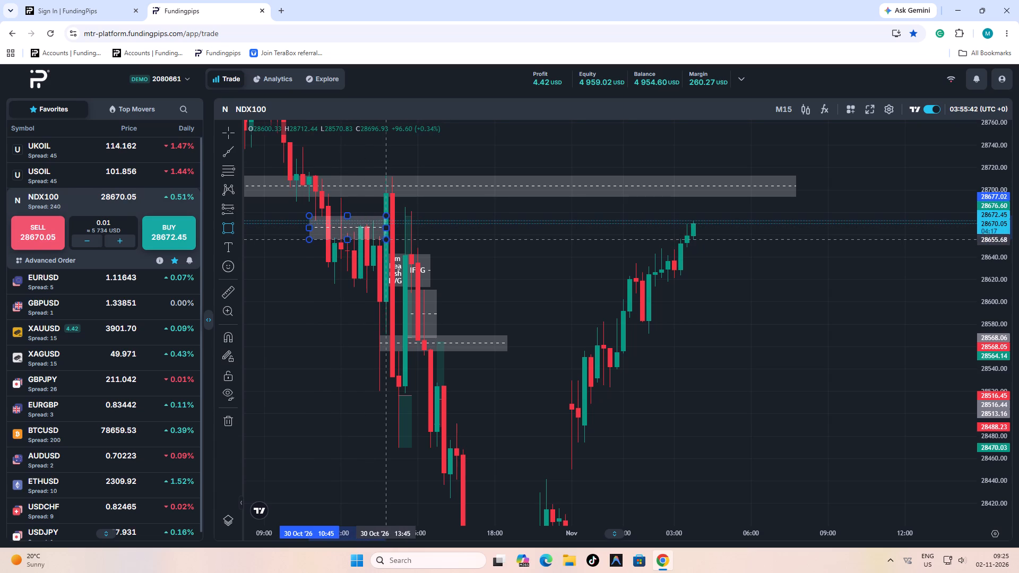
{"action": "left_click_drag", "start_coordinate": [383, 239], "coordinate": [386, 238]}
{"action": "left_click", "coordinate": [387, 238]}
{"action": "left_click_drag", "start_coordinate": [387, 225], "coordinate": [386, 225]}
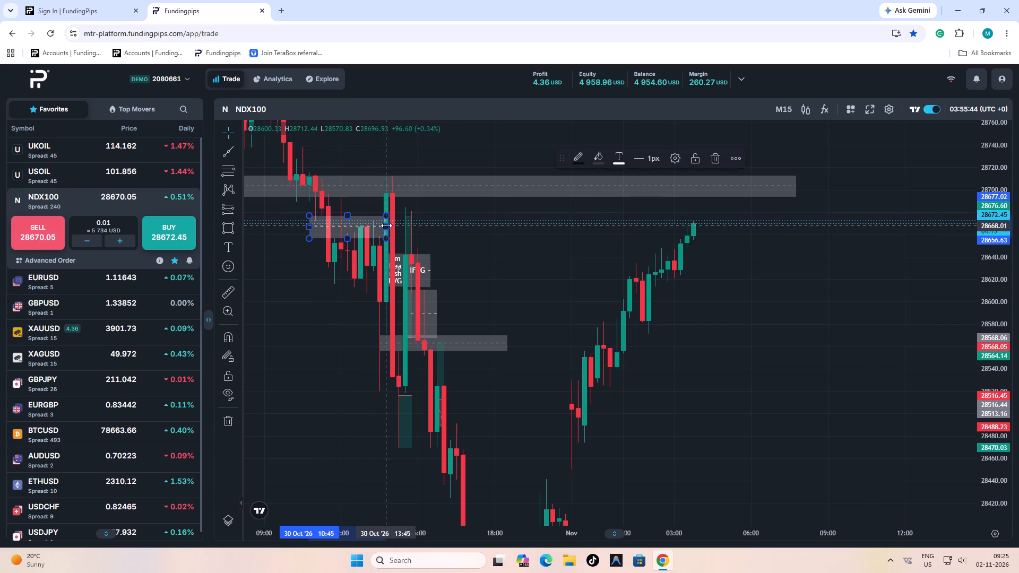
{"action": "left_click_drag", "start_coordinate": [386, 225], "coordinate": [869, 210]}
{"action": "left_click", "coordinate": [870, 307]}
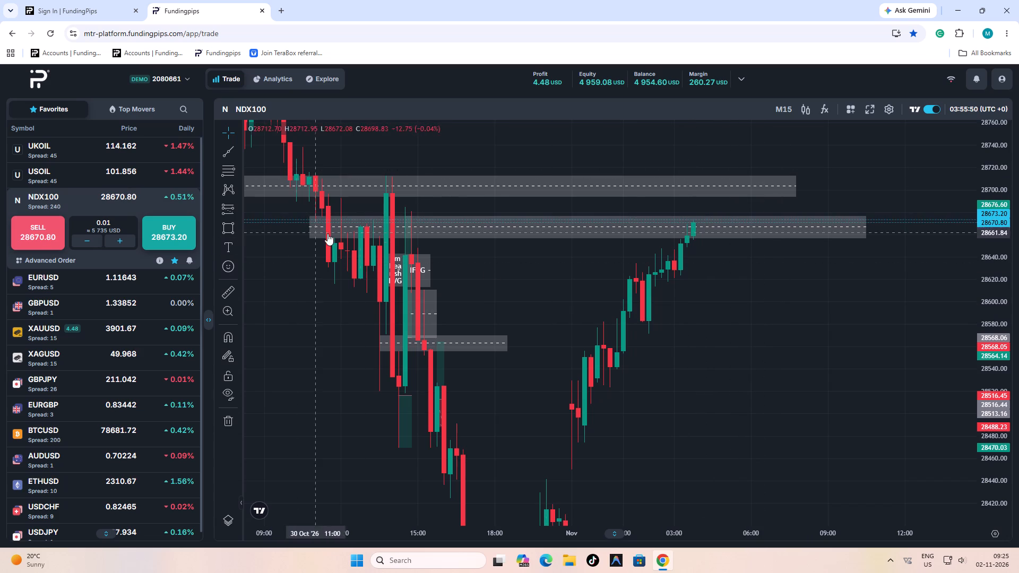
{"action": "left_click", "coordinate": [588, 235]}
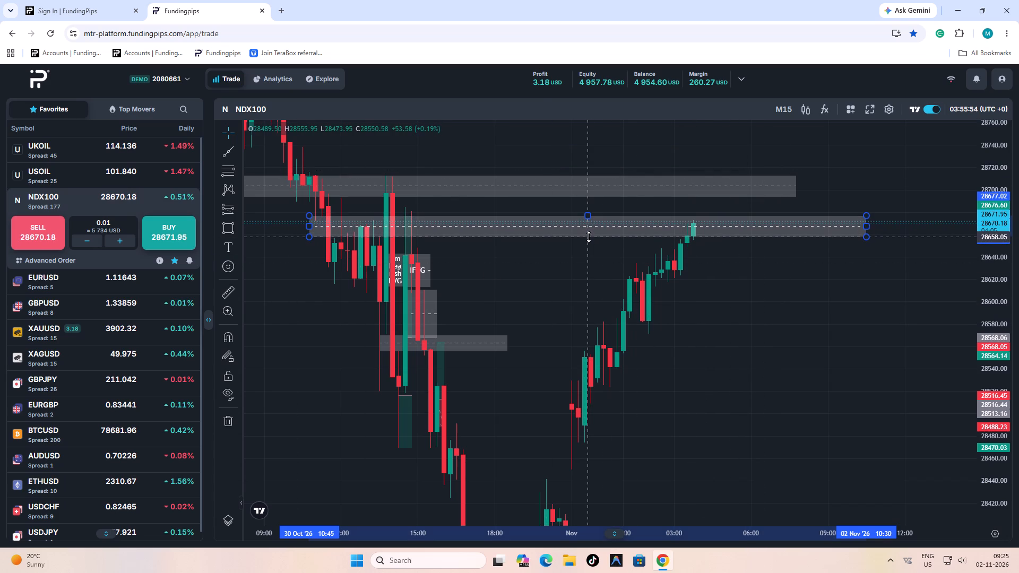
{"action": "left_click", "coordinate": [589, 238]}
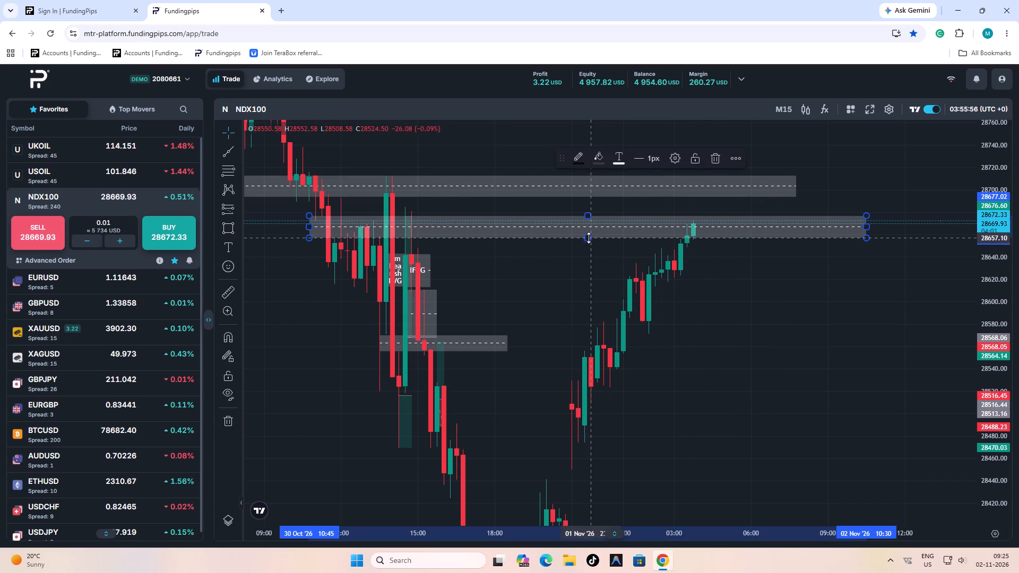
{"action": "left_click", "coordinate": [757, 288]}
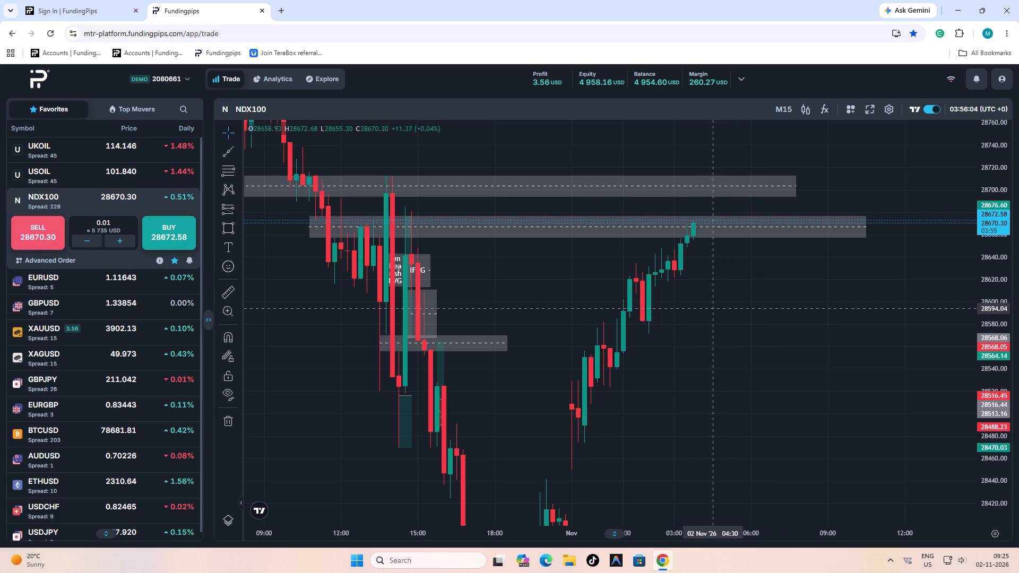
Check the open XAUUSD sell trade on the M5 chart against its entry and take-profit levels.
{"action": "left_click", "coordinate": [60, 336]}
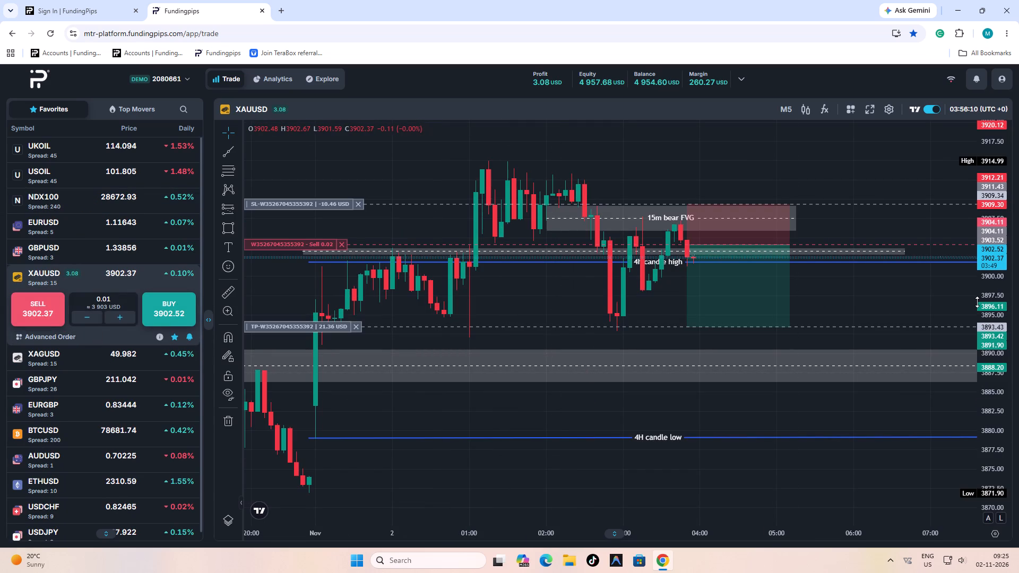
{"action": "left_click_drag", "start_coordinate": [1003, 306], "coordinate": [972, 84]}
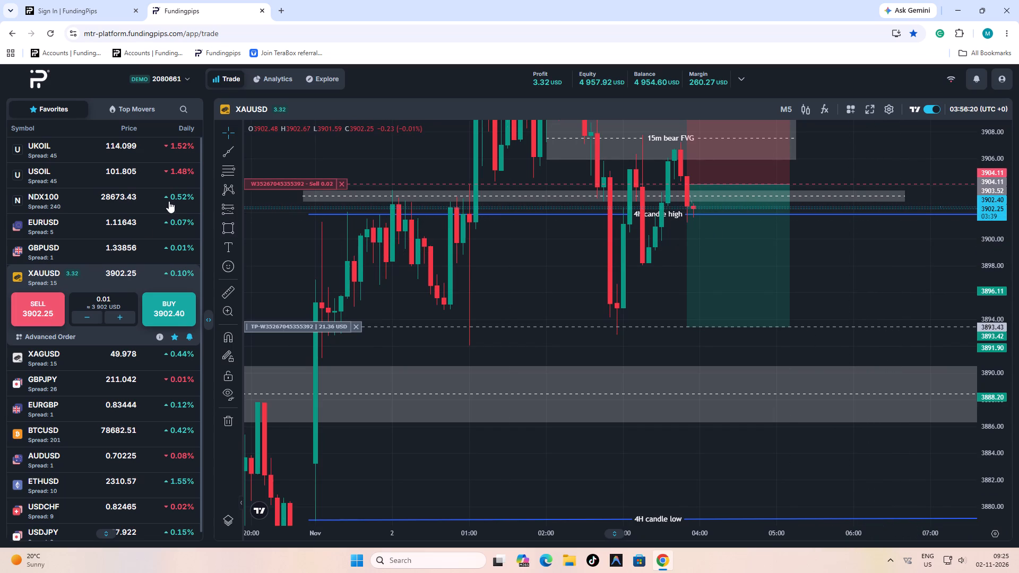
Return to the NDX100 M15 chart and examine the latest candles against the two newly drawn zones.
{"action": "left_click", "coordinate": [77, 200]}
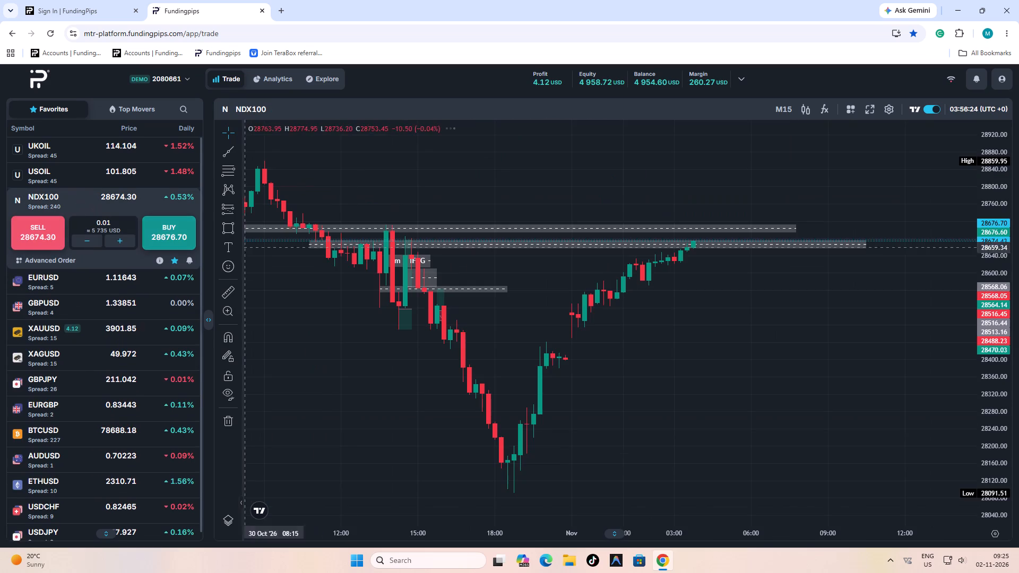
{"action": "left_click_drag", "start_coordinate": [999, 349], "coordinate": [992, 131]}
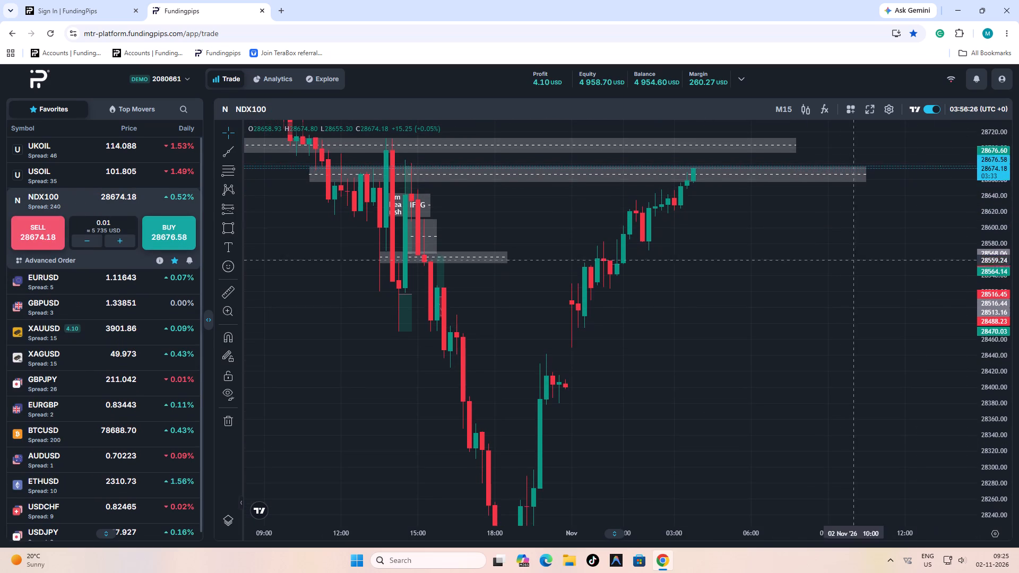
{"action": "scroll", "coordinate": [822, 261], "scroll_direction": "down", "scroll_amount": 2}
{"action": "left_click_drag", "start_coordinate": [827, 250], "coordinate": [731, 363]}
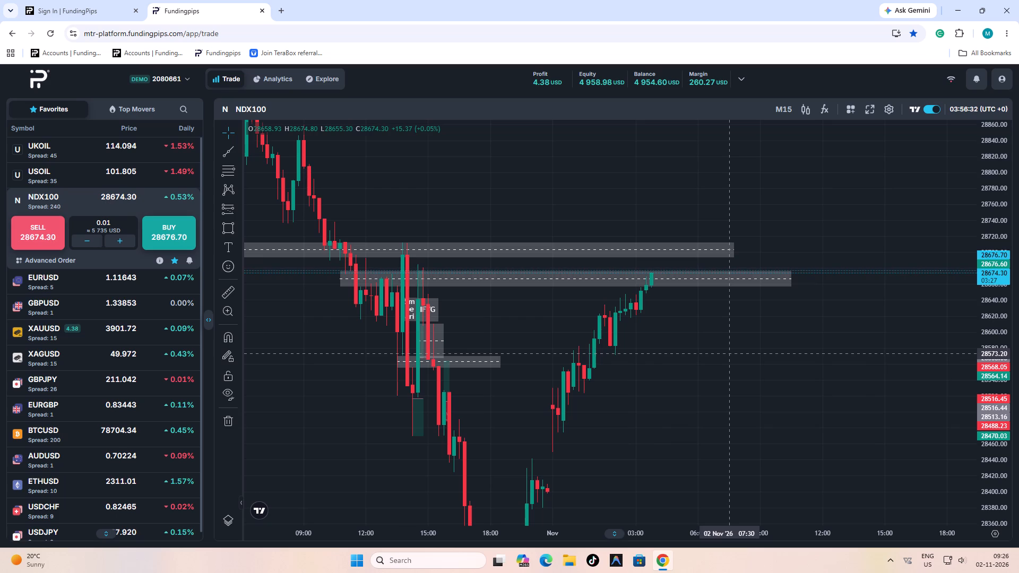
Label the lower NDX100 rectangle zone, spanning 28677.02 to 28657.10, with the text "15m bearish fvg".
{"action": "scroll", "coordinate": [728, 353], "scroll_direction": "up", "scroll_amount": 2}
{"action": "left_click_drag", "start_coordinate": [1015, 361], "coordinate": [999, 198]}
{"action": "left_click_drag", "start_coordinate": [992, 325], "coordinate": [994, 195]}
{"action": "left_click_drag", "start_coordinate": [729, 367], "coordinate": [749, 367]}
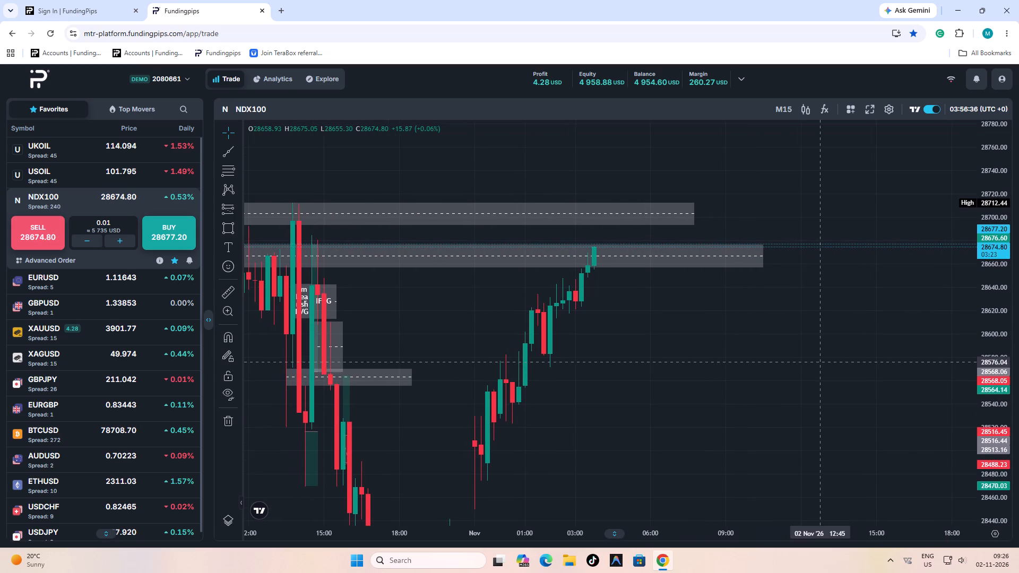
{"action": "scroll", "coordinate": [818, 353], "scroll_direction": "down", "scroll_amount": 3}
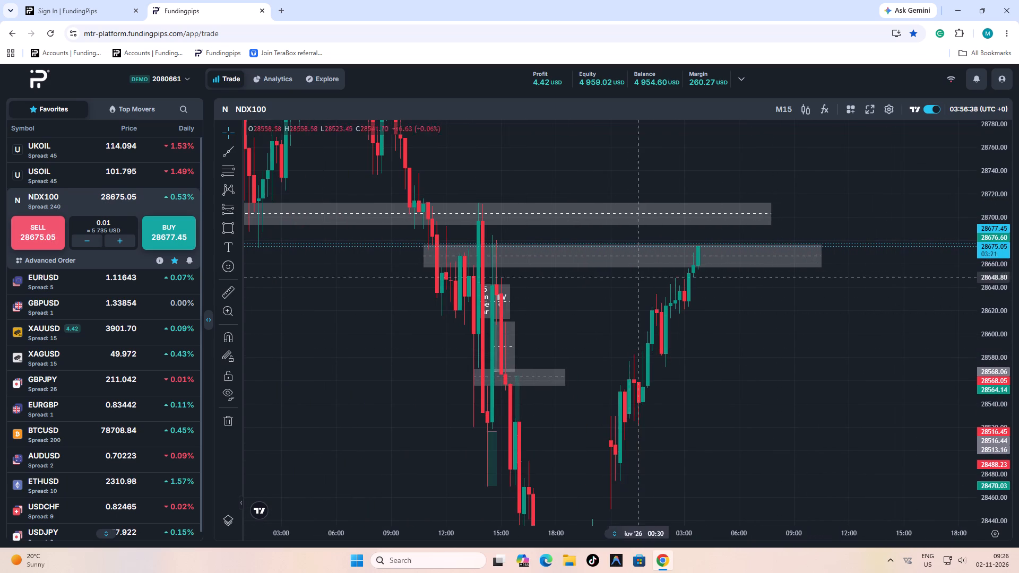
{"action": "double_click", "coordinate": [620, 259]}
{"action": "double_click", "coordinate": [619, 256]}
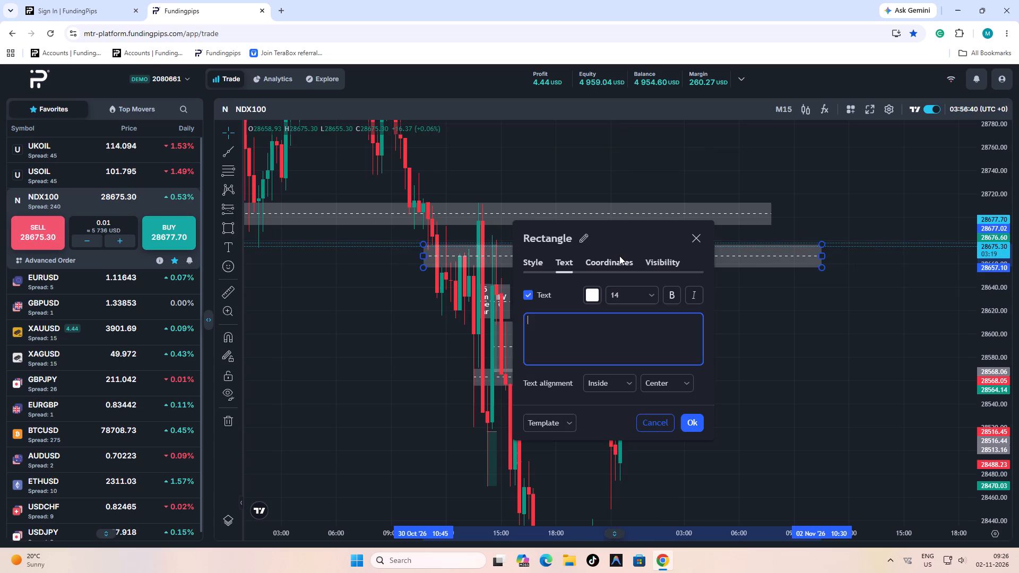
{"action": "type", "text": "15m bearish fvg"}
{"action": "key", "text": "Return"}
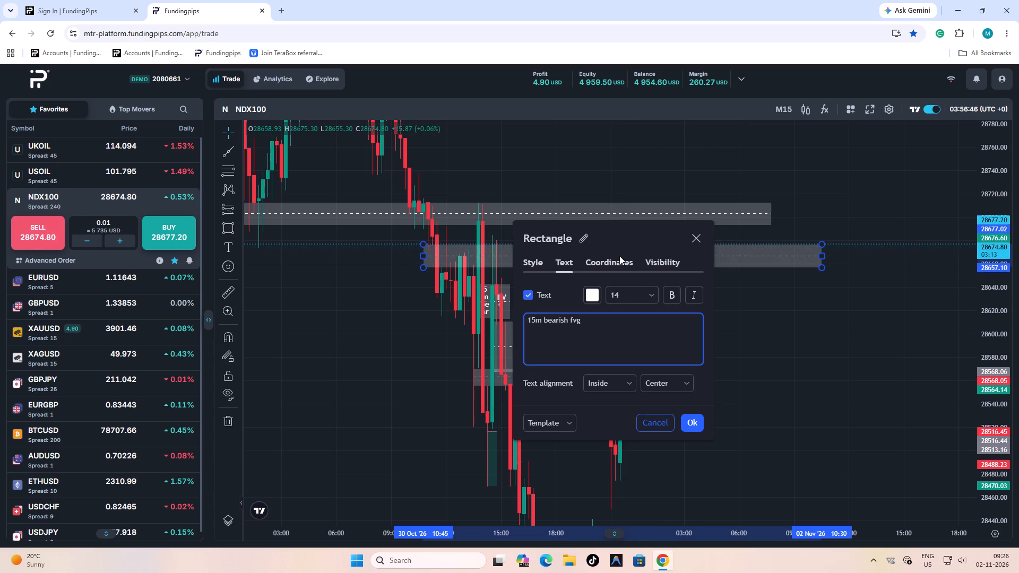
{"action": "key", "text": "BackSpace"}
{"action": "left_click", "coordinate": [691, 426]}
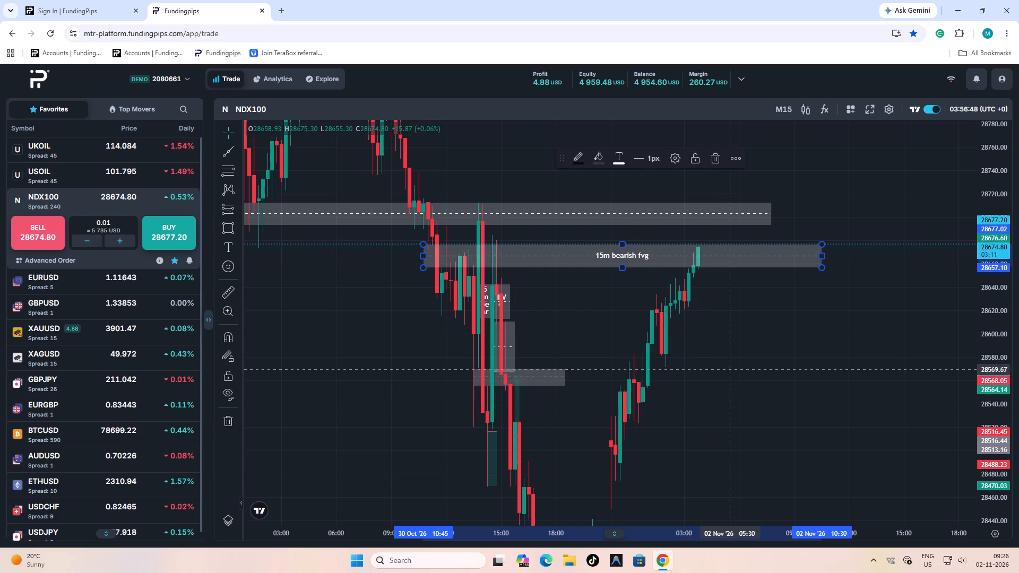
Extend the right edge of the upper, unlabelled NDX100 rectangle zone to about 02 Nov 08:45.
{"action": "left_click", "coordinate": [733, 361]}
{"action": "left_click_drag", "start_coordinate": [1007, 299], "coordinate": [997, 219]}
{"action": "scroll", "coordinate": [758, 342], "scroll_direction": "up", "scroll_amount": 3}
{"action": "left_click_drag", "start_coordinate": [728, 332], "coordinate": [797, 351]}
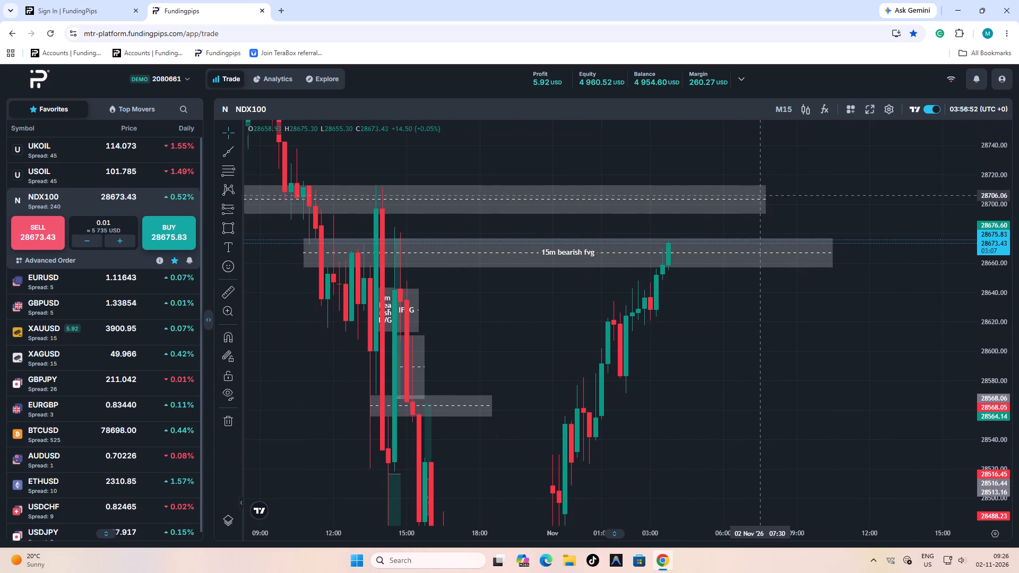
{"action": "left_click_drag", "start_coordinate": [765, 198], "coordinate": [792, 193]}
{"action": "left_click", "coordinate": [829, 199]}
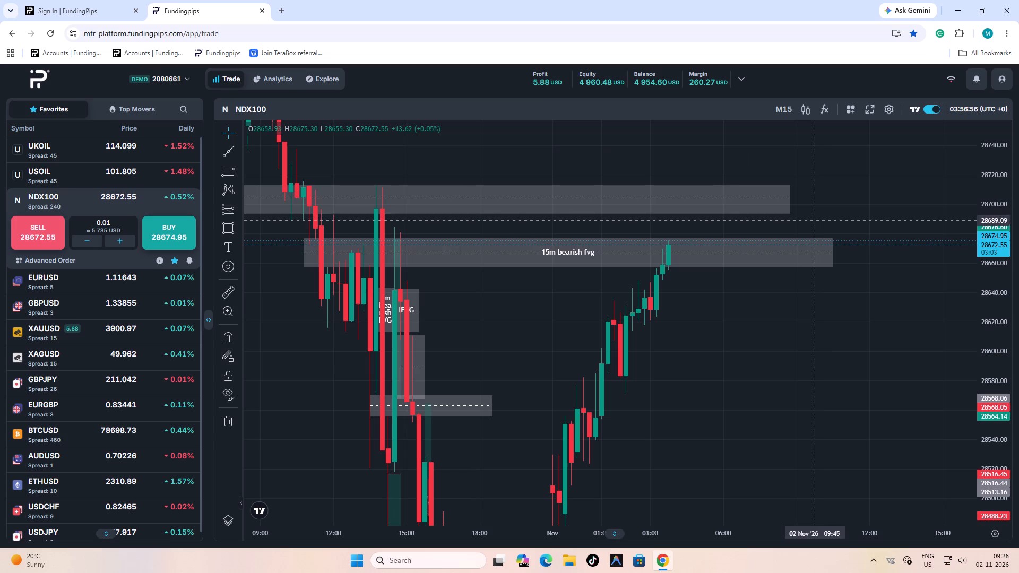
{"action": "left_click", "coordinate": [783, 335]}
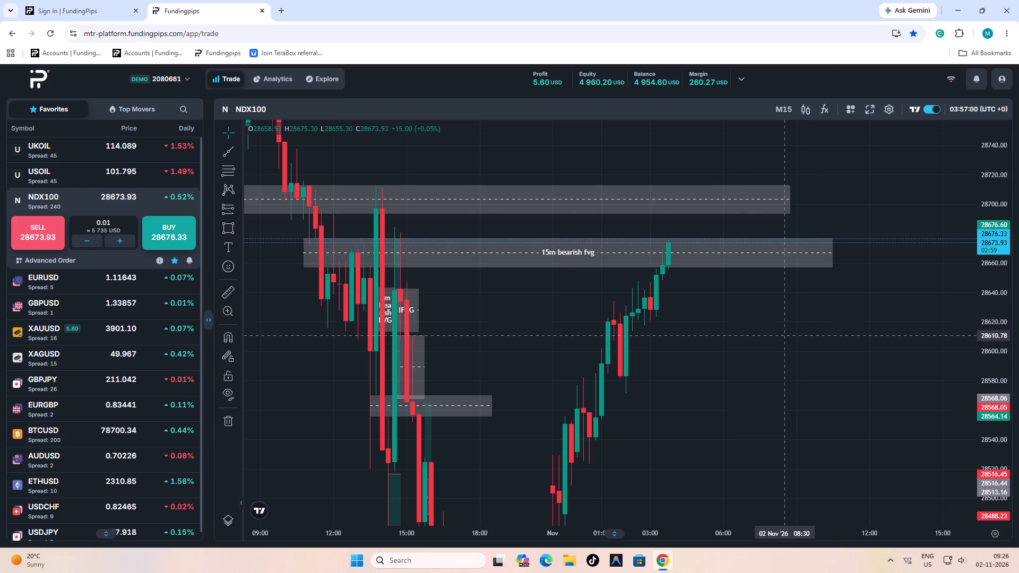
{"action": "left_click_drag", "start_coordinate": [847, 183], "coordinate": [844, 221]}
{"action": "scroll", "coordinate": [845, 216], "scroll_direction": "down", "scroll_amount": 2}
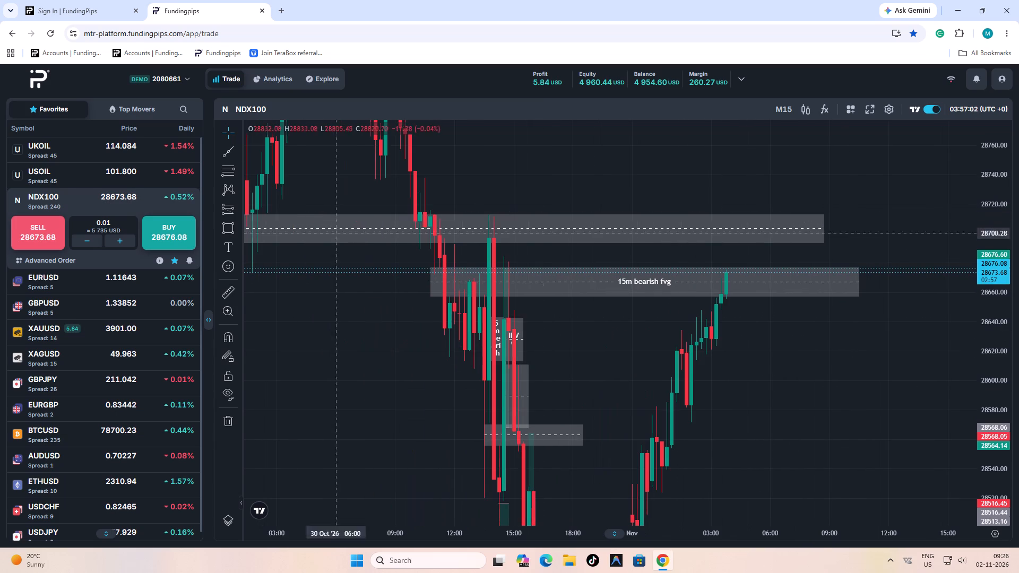
Review the recent M1 price action on the UKOIL and USOIL charts.
{"action": "left_click", "coordinate": [127, 158]}
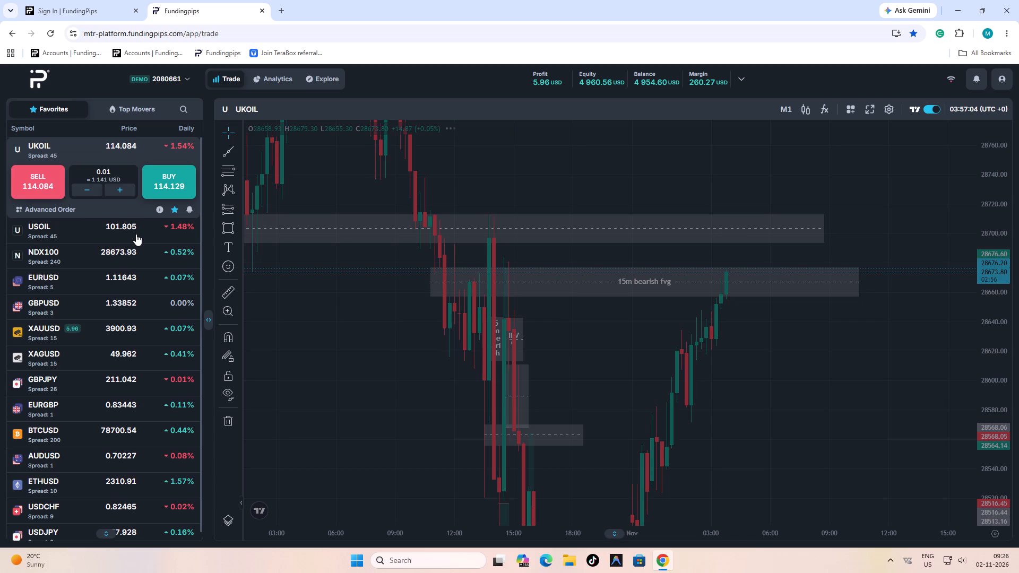
{"action": "scroll", "coordinate": [689, 275], "scroll_direction": "down", "scroll_amount": 3}
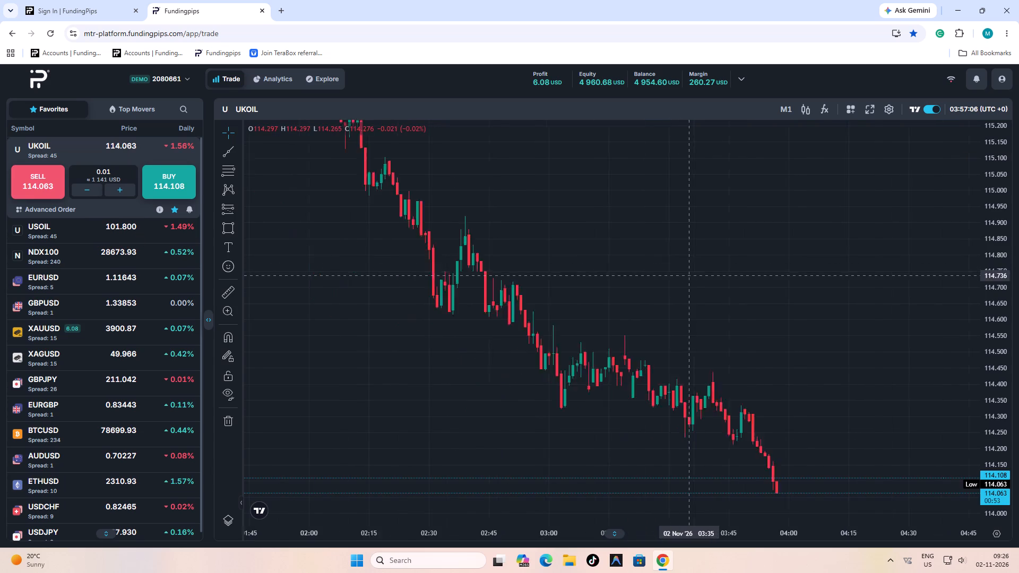
{"action": "scroll", "coordinate": [689, 275], "scroll_direction": "down", "scroll_amount": 1}
{"action": "left_click_drag", "start_coordinate": [996, 159], "coordinate": [964, 385]}
{"action": "scroll", "coordinate": [871, 317], "scroll_direction": "down", "scroll_amount": 3}
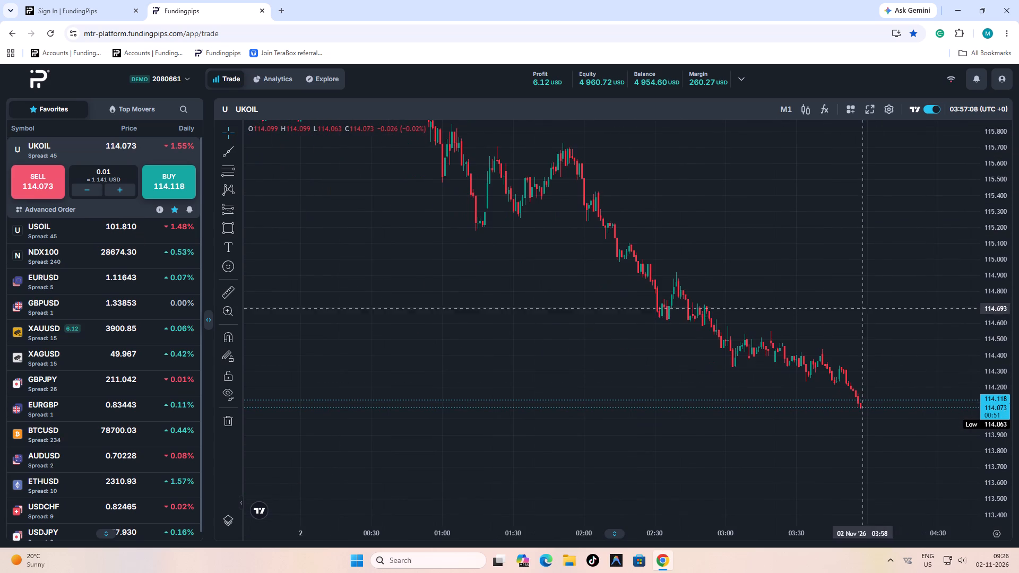
{"action": "left_click", "coordinate": [73, 227]}
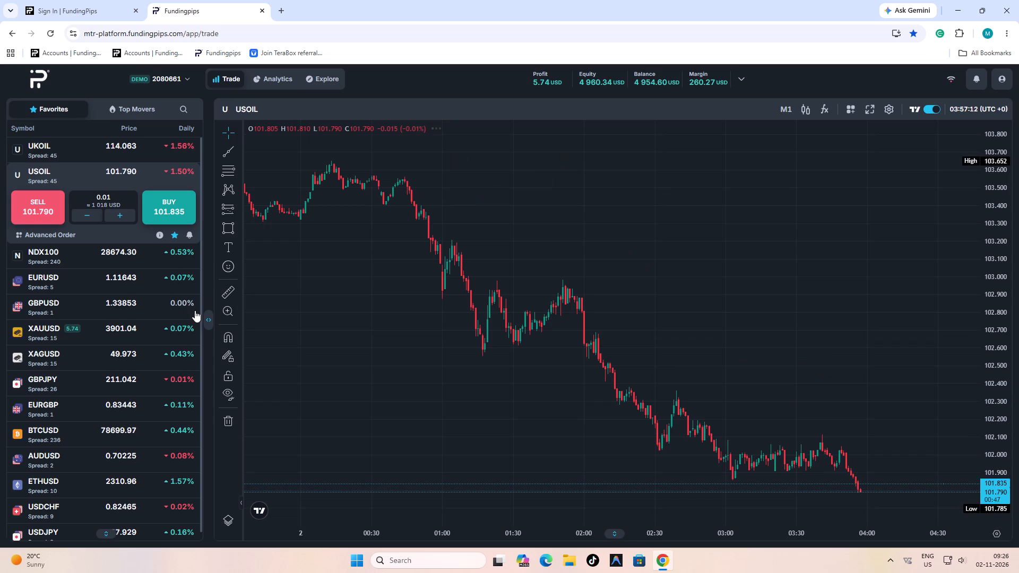
{"action": "scroll", "coordinate": [413, 299], "scroll_direction": "down", "scroll_amount": 2}
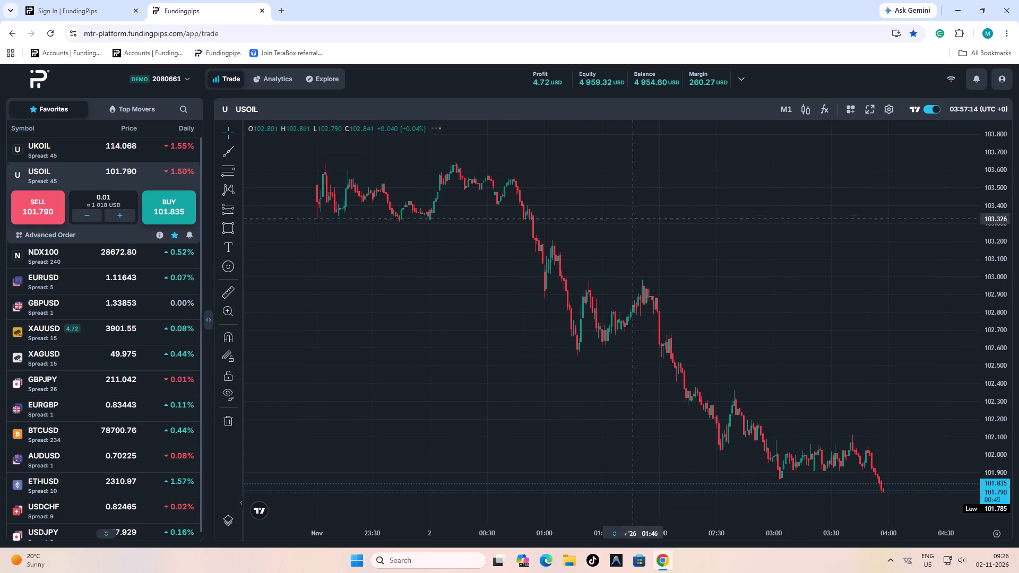
{"action": "left_click_drag", "start_coordinate": [1000, 168], "coordinate": [1003, 333]}
{"action": "scroll", "coordinate": [798, 270], "scroll_direction": "down", "scroll_amount": 4}
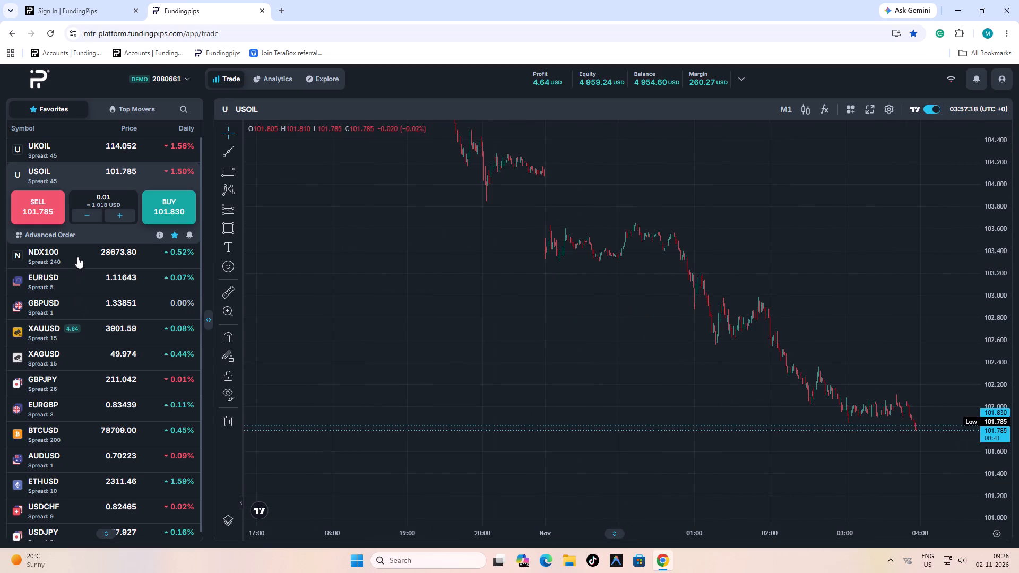
Examine the XAGUSD M1 chart's recent swings and look through the rest of the favourites watchlist.
{"action": "left_click", "coordinate": [98, 353]}
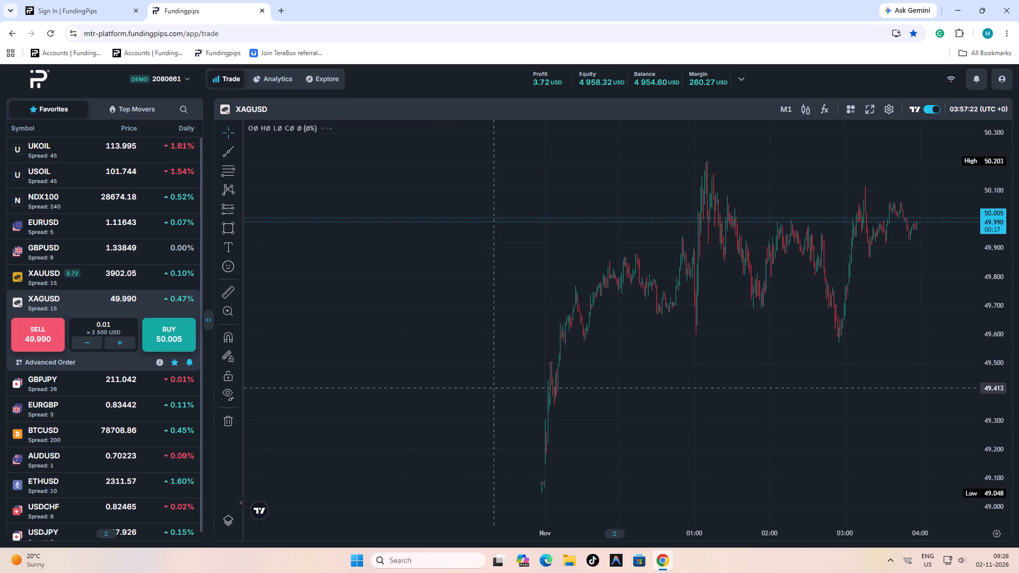
{"action": "scroll", "coordinate": [932, 363], "scroll_direction": "down", "scroll_amount": 4}
{"action": "scroll", "coordinate": [910, 333], "scroll_direction": "up", "scroll_amount": 9}
{"action": "scroll", "coordinate": [884, 274], "scroll_direction": "down", "scroll_amount": 1}
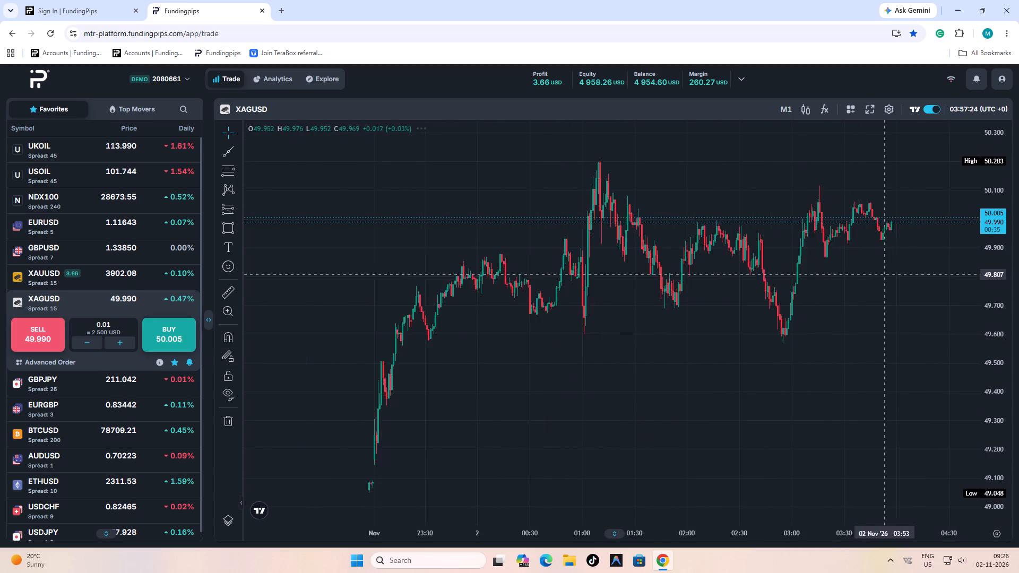
{"action": "scroll", "coordinate": [884, 273], "scroll_direction": "up", "scroll_amount": 5}
{"action": "left_click_drag", "start_coordinate": [804, 295], "coordinate": [885, 307]}
{"action": "left_click_drag", "start_coordinate": [1003, 291], "coordinate": [1003, 237]}
{"action": "scroll", "coordinate": [952, 256], "scroll_direction": "up", "scroll_amount": 3}
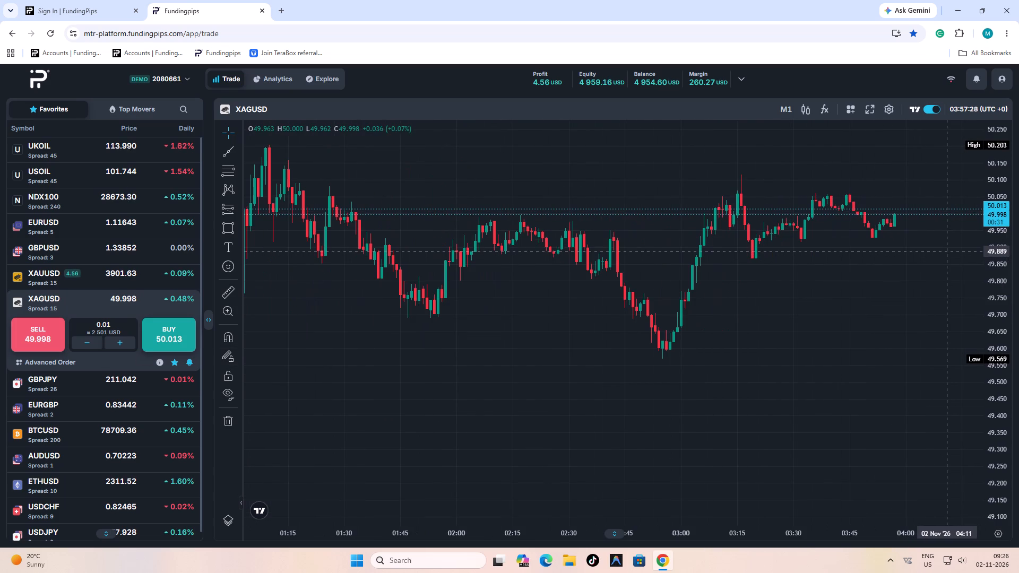
{"action": "scroll", "coordinate": [126, 413], "scroll_direction": "down", "scroll_amount": 1}
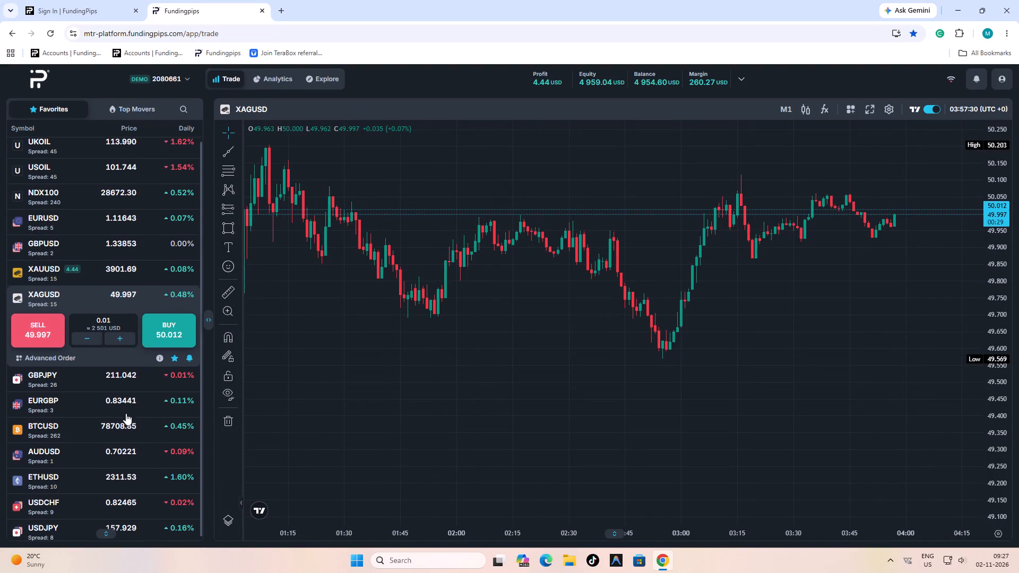
{"action": "double_click", "coordinate": [110, 332]}
{"action": "scroll", "coordinate": [84, 406], "scroll_direction": "down", "scroll_amount": 2}
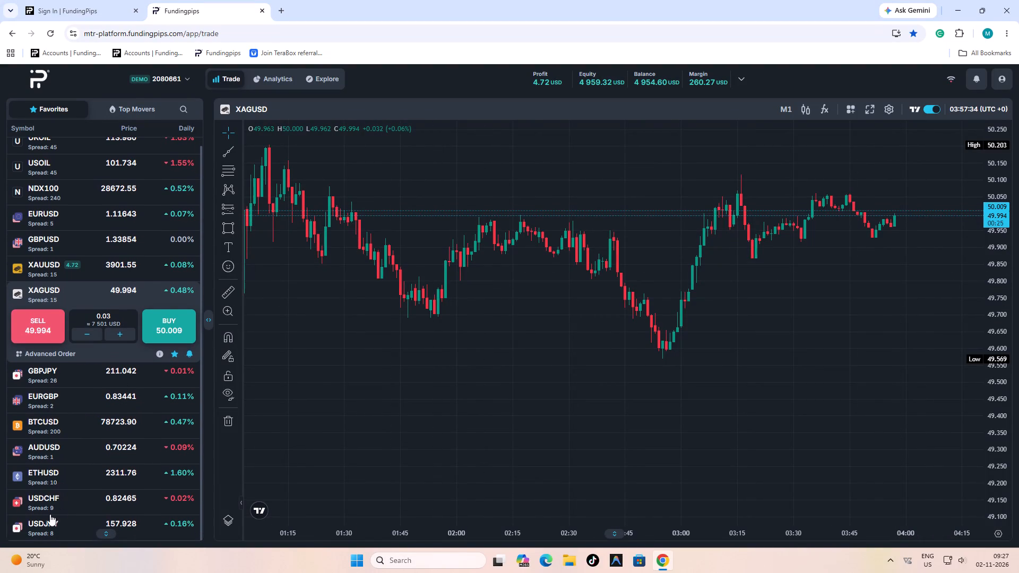
{"action": "scroll", "coordinate": [59, 516], "scroll_direction": "up", "scroll_amount": 4}
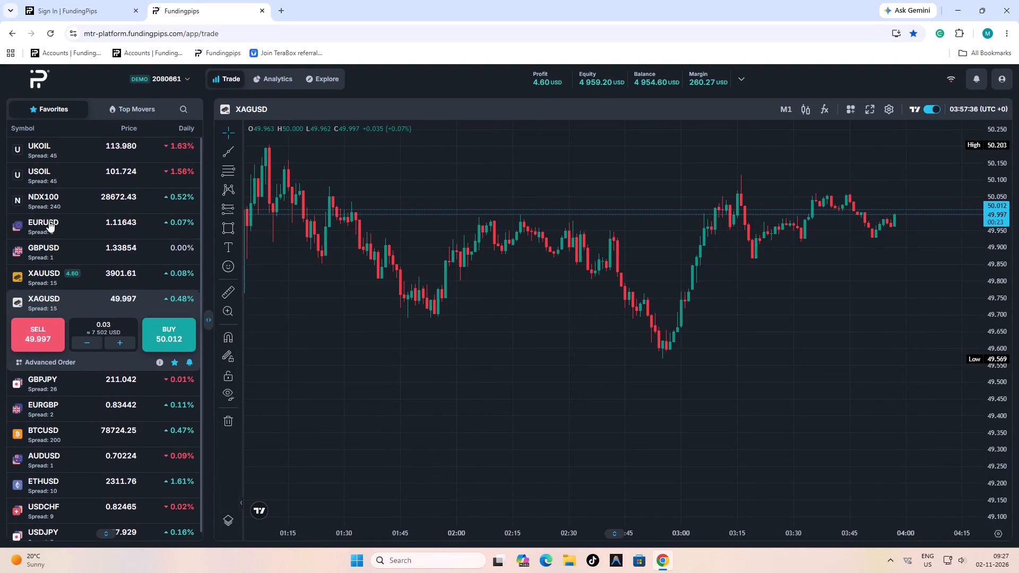
Return to the NDX100 M15 chart and examine the latest candles against the 15m bearish FVG and the zone above it.
{"action": "left_click", "coordinate": [71, 199]}
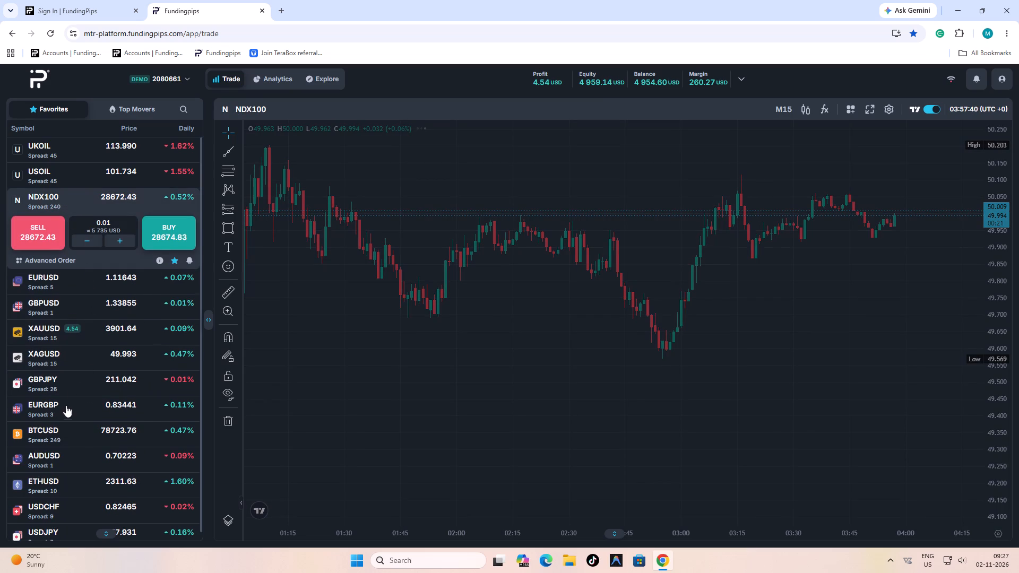
{"action": "scroll", "coordinate": [625, 223], "scroll_direction": "up", "scroll_amount": 9}
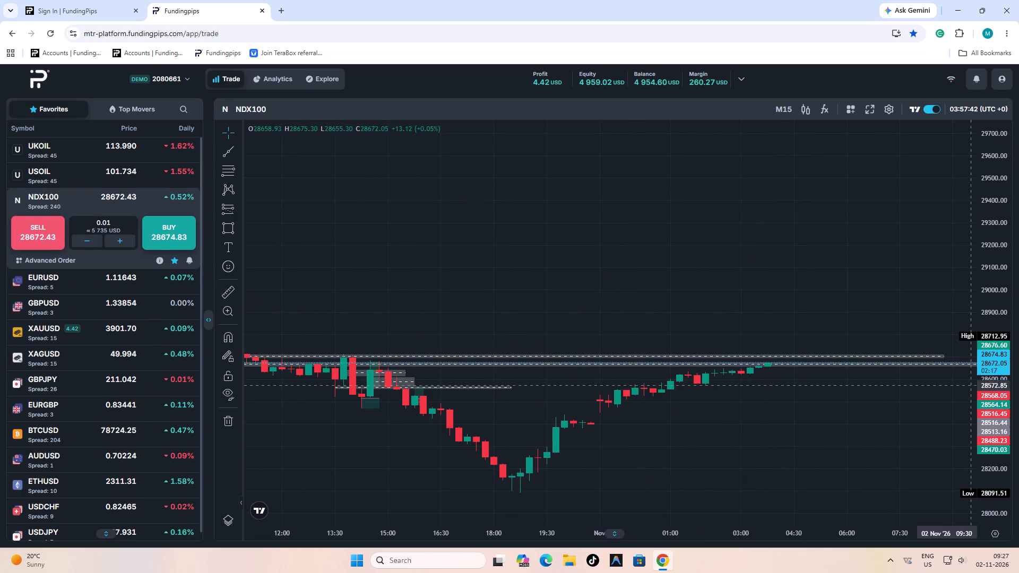
{"action": "left_click_drag", "start_coordinate": [1001, 422], "coordinate": [962, 62]}
{"action": "left_click_drag", "start_coordinate": [868, 243], "coordinate": [778, 51]}
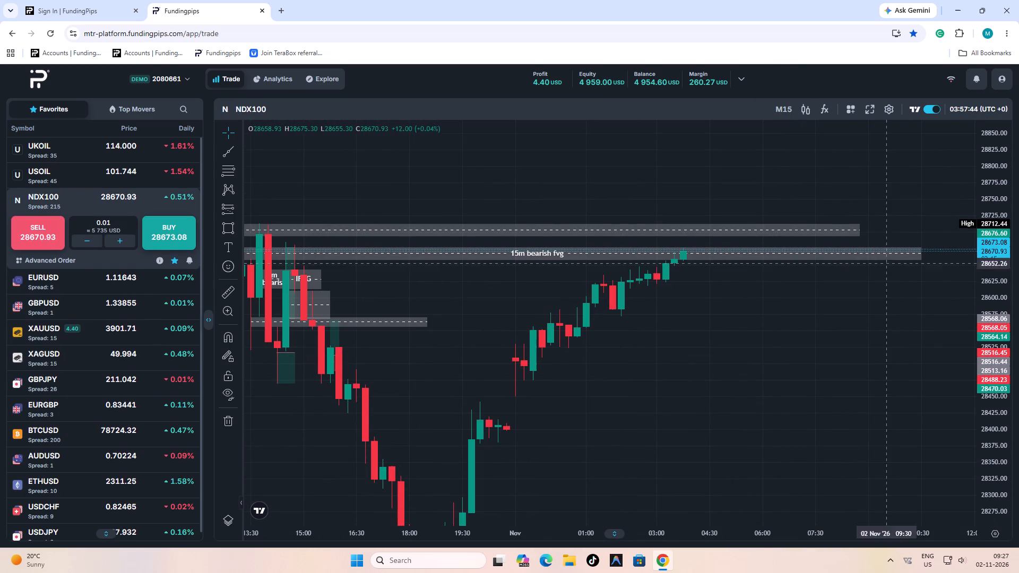
{"action": "left_click_drag", "start_coordinate": [1005, 332], "coordinate": [977, 264]}
{"action": "left_click_drag", "start_coordinate": [799, 320], "coordinate": [773, 338]}
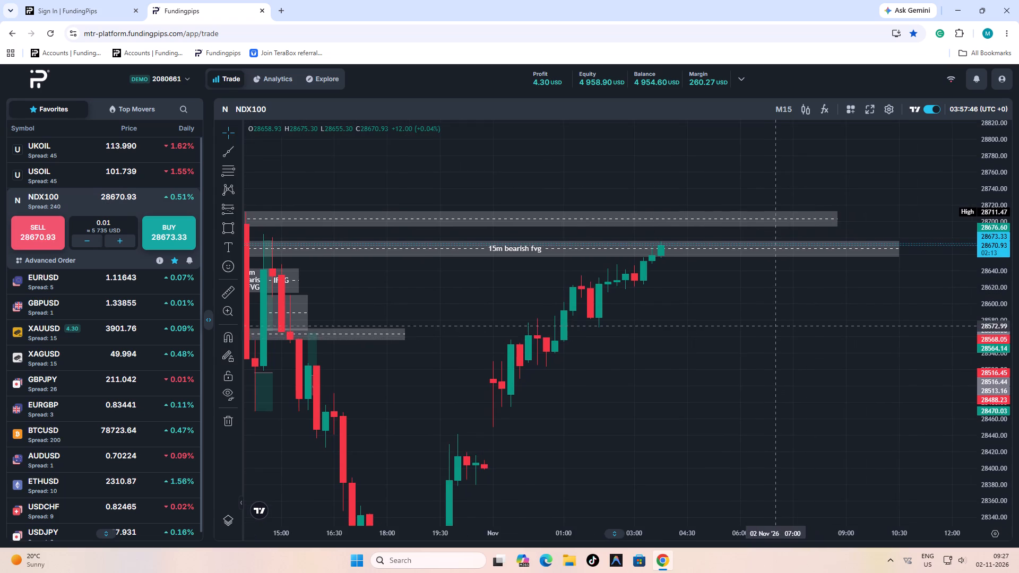
{"action": "scroll", "coordinate": [773, 325], "scroll_direction": "down", "scroll_amount": 2}
{"action": "left_click_drag", "start_coordinate": [772, 312], "coordinate": [755, 330]}
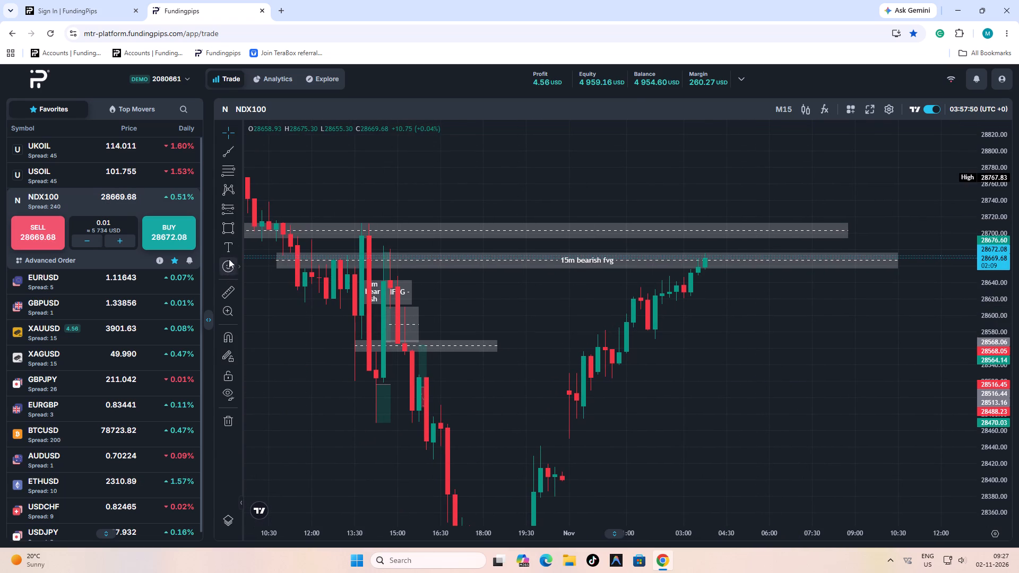
Measure the price range on NDX100 from the upper zone's lower edge at 02 Nov 03:45 to about 28735 at 06:15.
{"action": "left_click", "coordinate": [231, 288]}
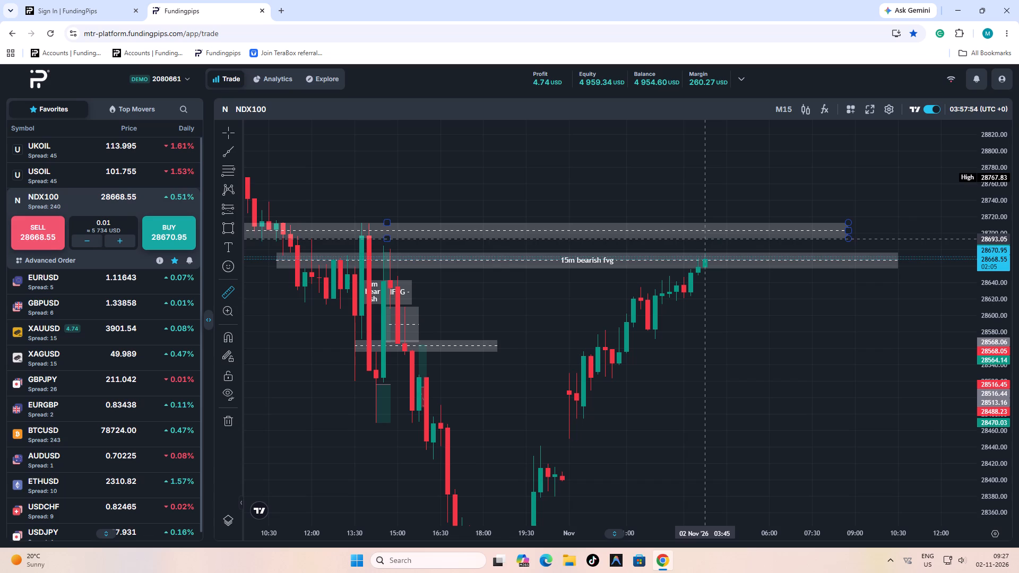
{"action": "left_click", "coordinate": [703, 238]}
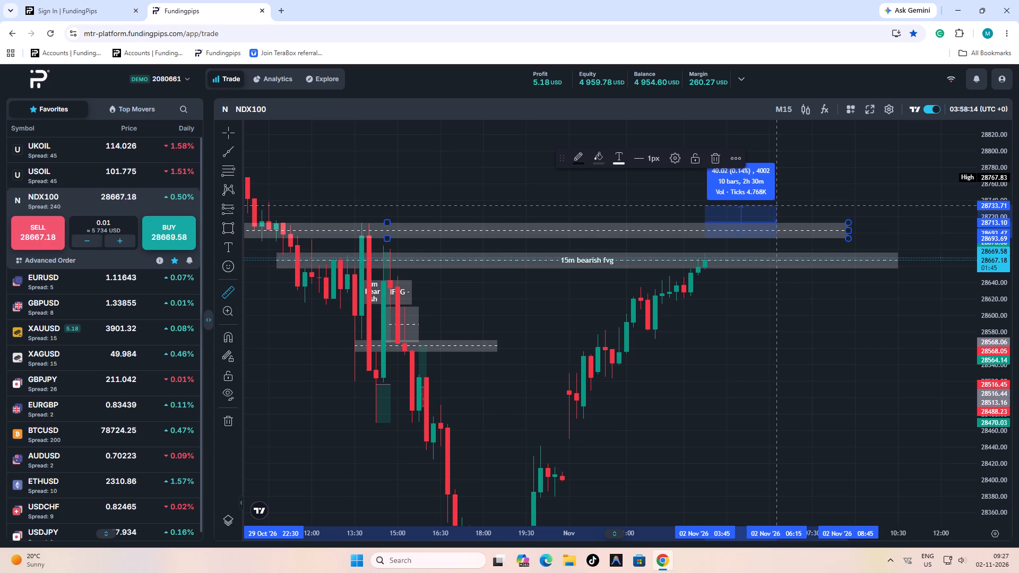
{"action": "left_click", "coordinate": [773, 204]}
Clear the measurement and study how NDX100 price reacts at the 15m bearish FVG relative to the surrounding zones.
{"action": "scroll", "coordinate": [790, 215], "scroll_direction": "down", "scroll_amount": 5}
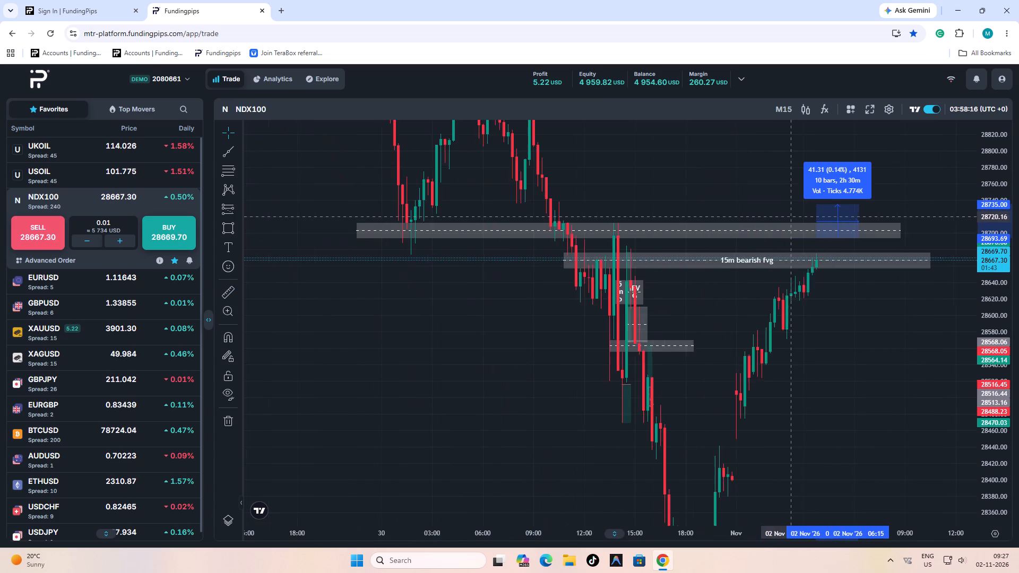
{"action": "scroll", "coordinate": [793, 217], "scroll_direction": "down", "scroll_amount": 3}
{"action": "left_click_drag", "start_coordinate": [945, 311], "coordinate": [727, 343]}
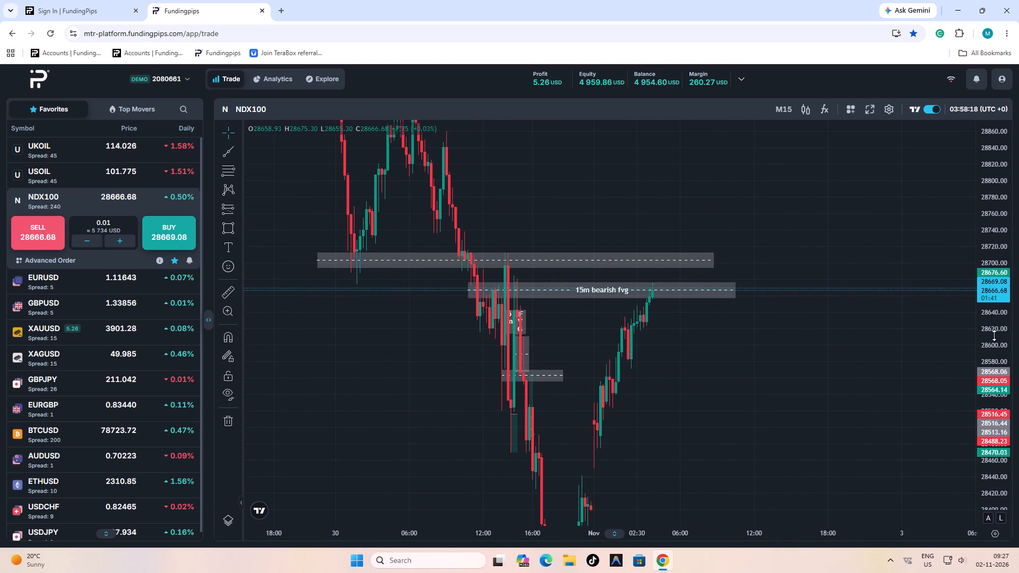
{"action": "left_click_drag", "start_coordinate": [994, 335], "coordinate": [990, 110]}
{"action": "scroll", "coordinate": [797, 228], "scroll_direction": "up", "scroll_amount": 4}
{"action": "left_click_drag", "start_coordinate": [701, 237], "coordinate": [851, 225]}
{"action": "scroll", "coordinate": [780, 312], "scroll_direction": "up", "scroll_amount": 2}
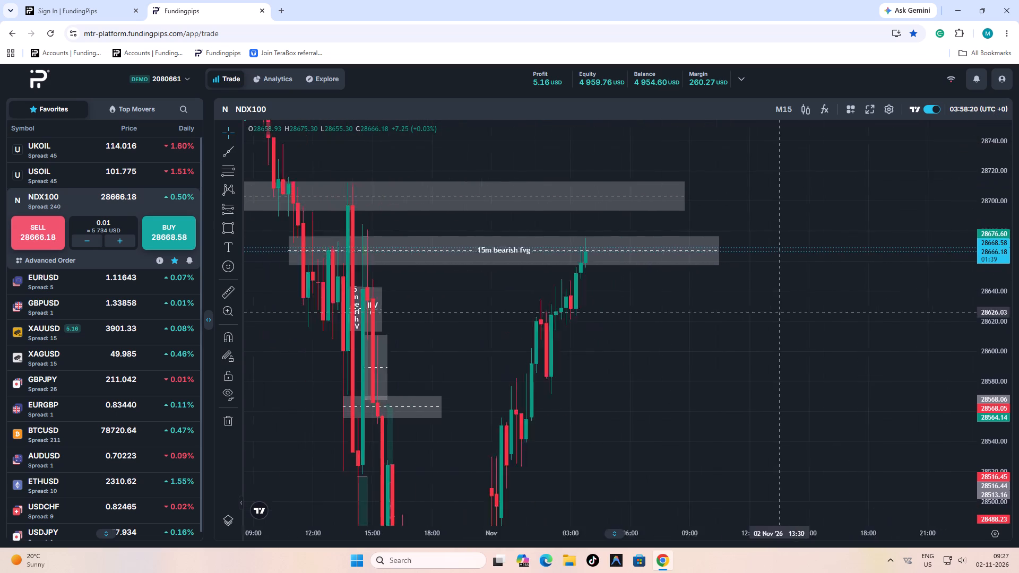
{"action": "scroll", "coordinate": [780, 312], "scroll_direction": "up", "scroll_amount": 1}
{"action": "left_click_drag", "start_coordinate": [662, 332], "coordinate": [849, 314]}
{"action": "scroll", "coordinate": [824, 298], "scroll_direction": "down", "scroll_amount": 1}
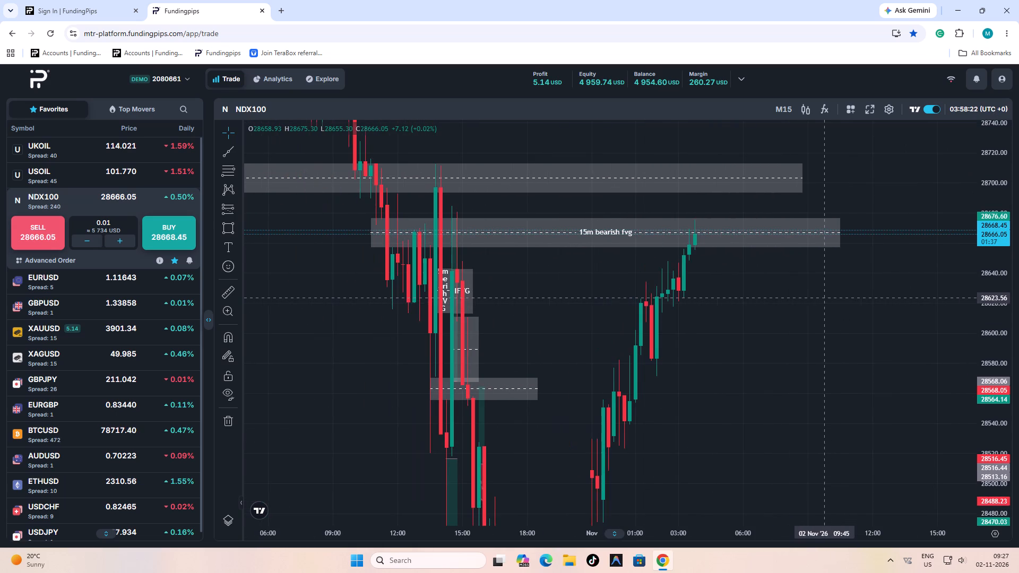
{"action": "left_click_drag", "start_coordinate": [822, 305], "coordinate": [807, 289]}
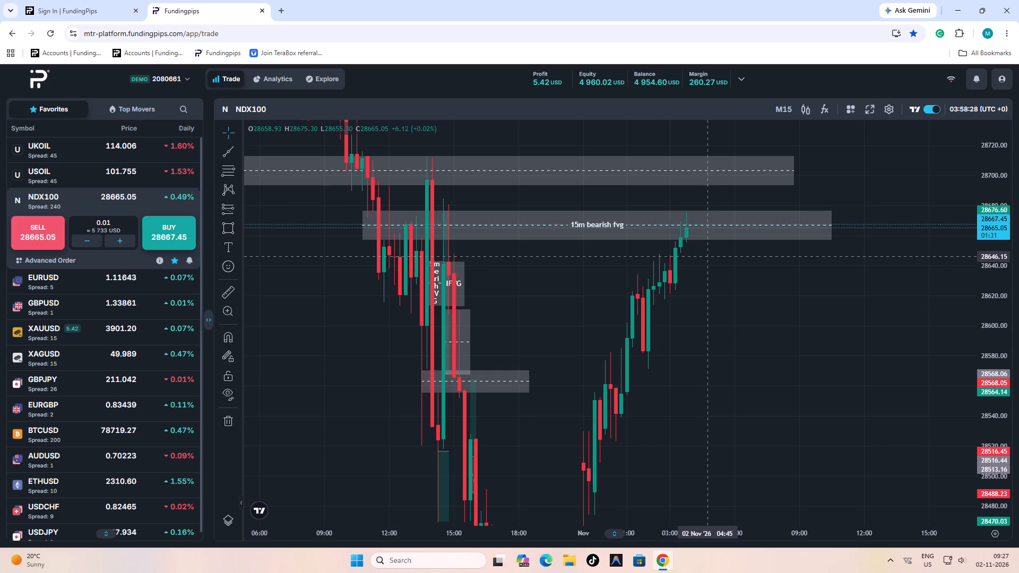
{"action": "scroll", "coordinate": [706, 256], "scroll_direction": "down", "scroll_amount": 1}
{"action": "left_click_drag", "start_coordinate": [1000, 159], "coordinate": [956, 269]}
{"action": "scroll", "coordinate": [928, 254], "scroll_direction": "down", "scroll_amount": 2}
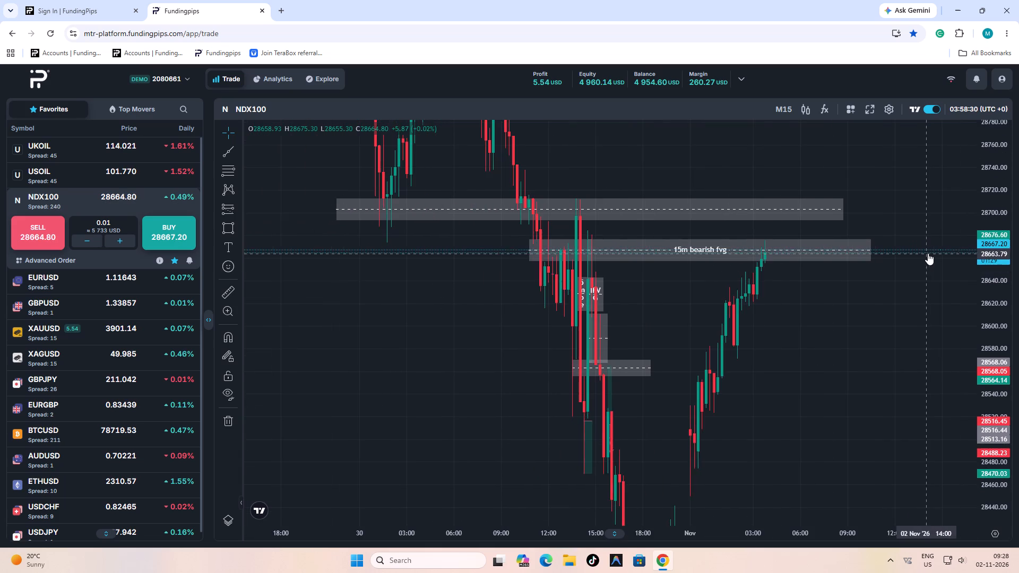
{"action": "left_click_drag", "start_coordinate": [918, 300], "coordinate": [869, 282]}
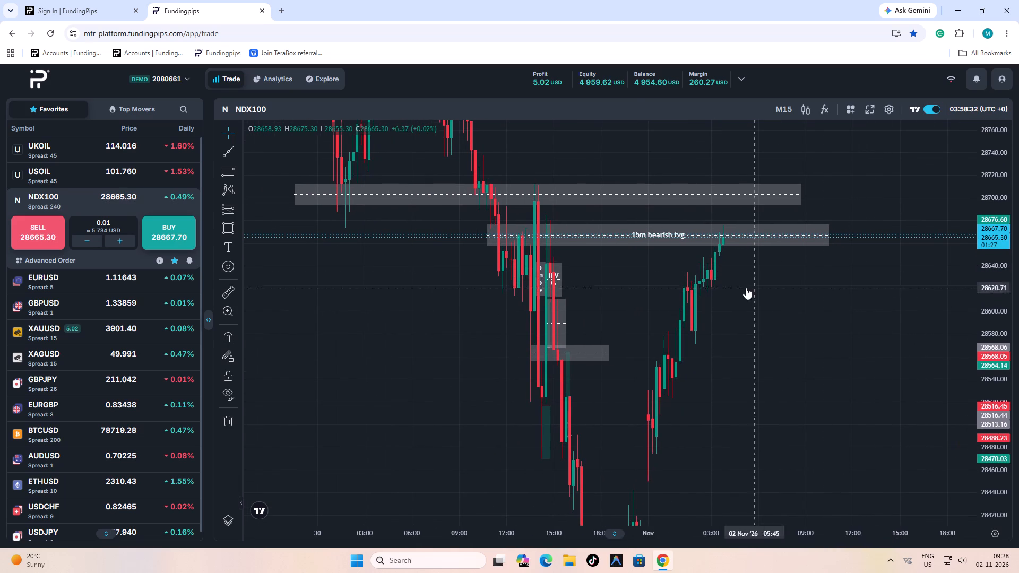
On the BTCUSD M5 chart, extend the right end of the upper 15m Bullish FVG zone to about 07:25 on 02 Nov.
{"action": "left_click", "coordinate": [54, 433]}
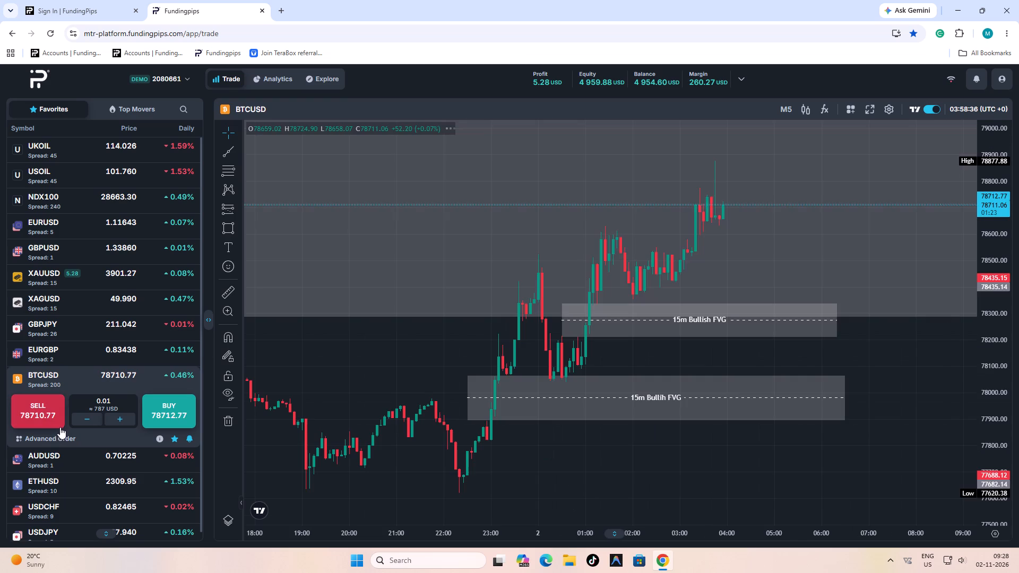
{"action": "scroll", "coordinate": [677, 373], "scroll_direction": "down", "scroll_amount": 2}
{"action": "left_click", "coordinate": [919, 344]}
{"action": "left_click_drag", "start_coordinate": [918, 344], "coordinate": [914, 347]}
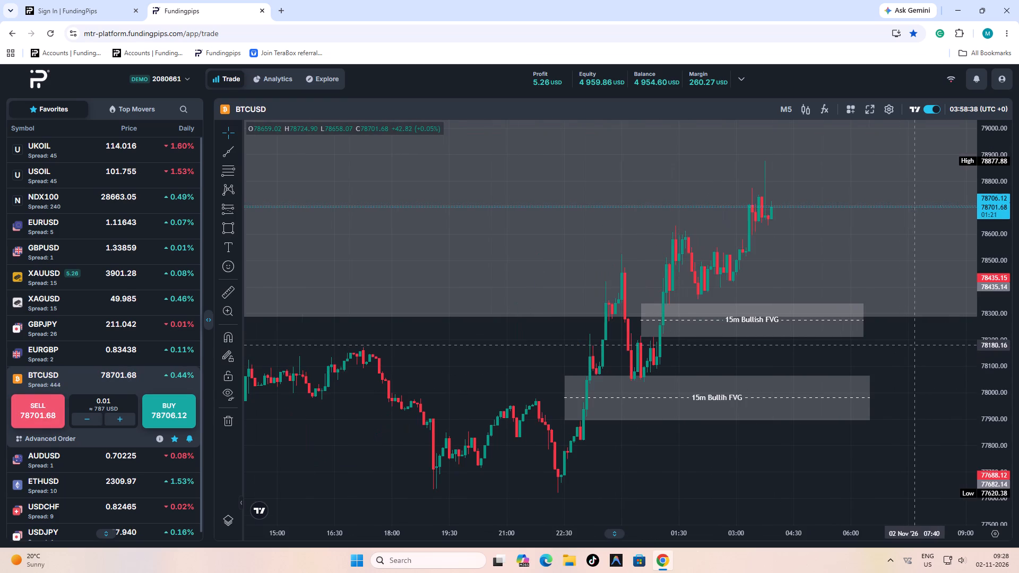
{"action": "left_click_drag", "start_coordinate": [914, 347], "coordinate": [826, 371]}
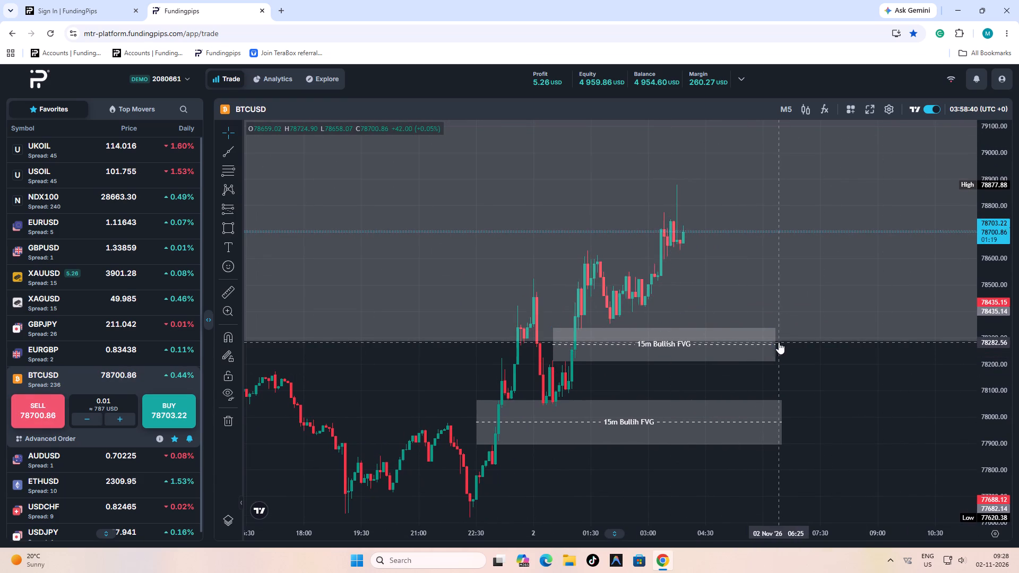
{"action": "left_click_drag", "start_coordinate": [774, 342], "coordinate": [818, 342]}
{"action": "left_click", "coordinate": [861, 380]}
Examine BTCUSD M5 price structure against the two 15m bullish FVG zones and the large zone above them.
{"action": "scroll", "coordinate": [853, 375], "scroll_direction": "down", "scroll_amount": 2}
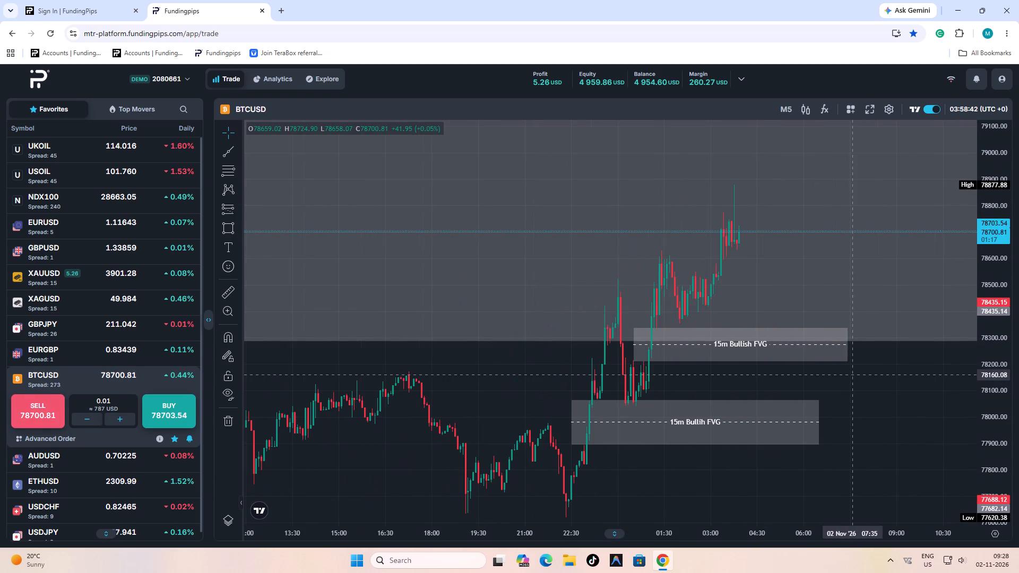
{"action": "left_click_drag", "start_coordinate": [990, 180], "coordinate": [976, 352]}
{"action": "scroll", "coordinate": [940, 352], "scroll_direction": "down", "scroll_amount": 6}
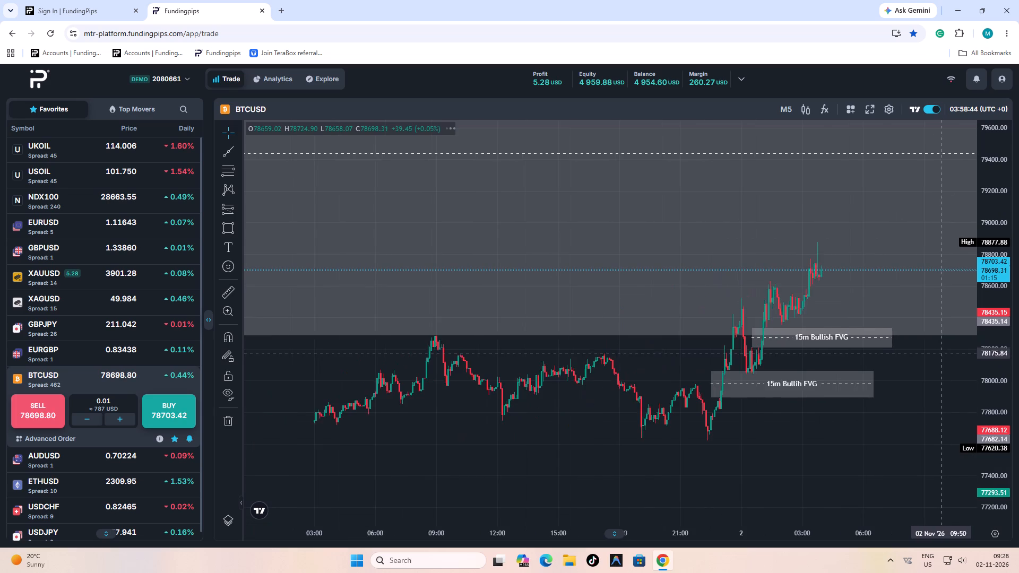
{"action": "scroll", "coordinate": [940, 353], "scroll_direction": "down", "scroll_amount": 2}
{"action": "left_click_drag", "start_coordinate": [932, 408], "coordinate": [538, 475]}
{"action": "scroll", "coordinate": [576, 444], "scroll_direction": "up", "scroll_amount": 4}
{"action": "left_click_drag", "start_coordinate": [562, 440], "coordinate": [875, 361]}
{"action": "left_click_drag", "start_coordinate": [682, 392], "coordinate": [705, 392]}
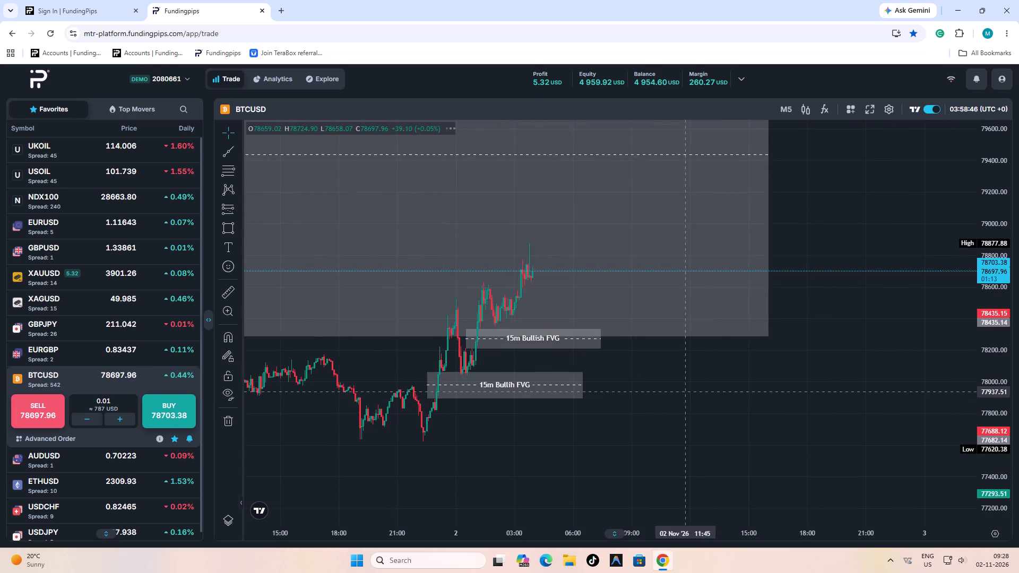
{"action": "left_click_drag", "start_coordinate": [705, 392], "coordinate": [766, 386]}
{"action": "scroll", "coordinate": [774, 371], "scroll_direction": "up", "scroll_amount": 2}
{"action": "left_click_drag", "start_coordinate": [626, 385], "coordinate": [800, 369]}
{"action": "left_click_drag", "start_coordinate": [997, 356], "coordinate": [997, 333]}
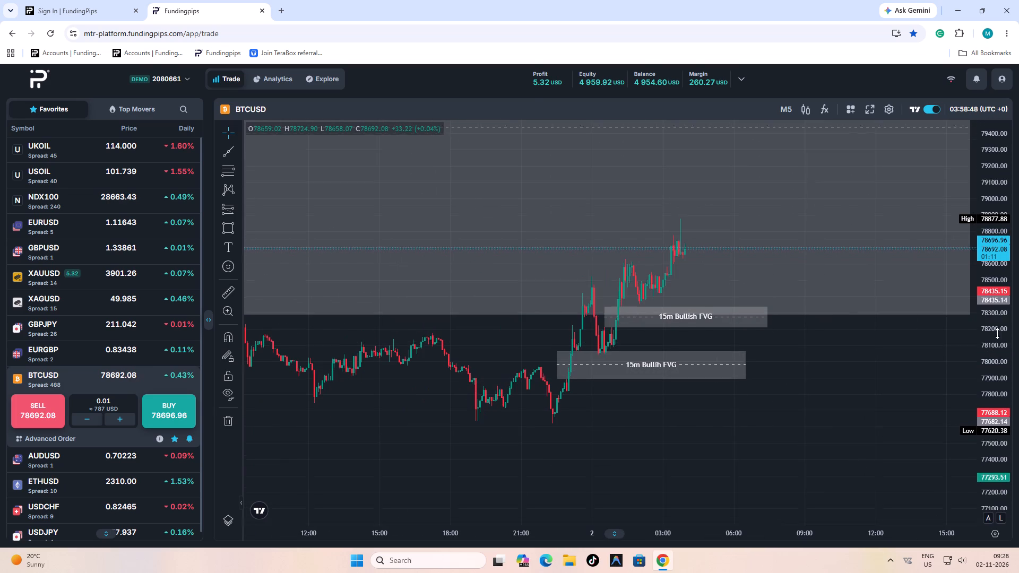
{"action": "left_click_drag", "start_coordinate": [997, 333], "coordinate": [998, 292]}
{"action": "scroll", "coordinate": [875, 381], "scroll_direction": "up", "scroll_amount": 2}
{"action": "left_click_drag", "start_coordinate": [762, 374], "coordinate": [783, 377]}
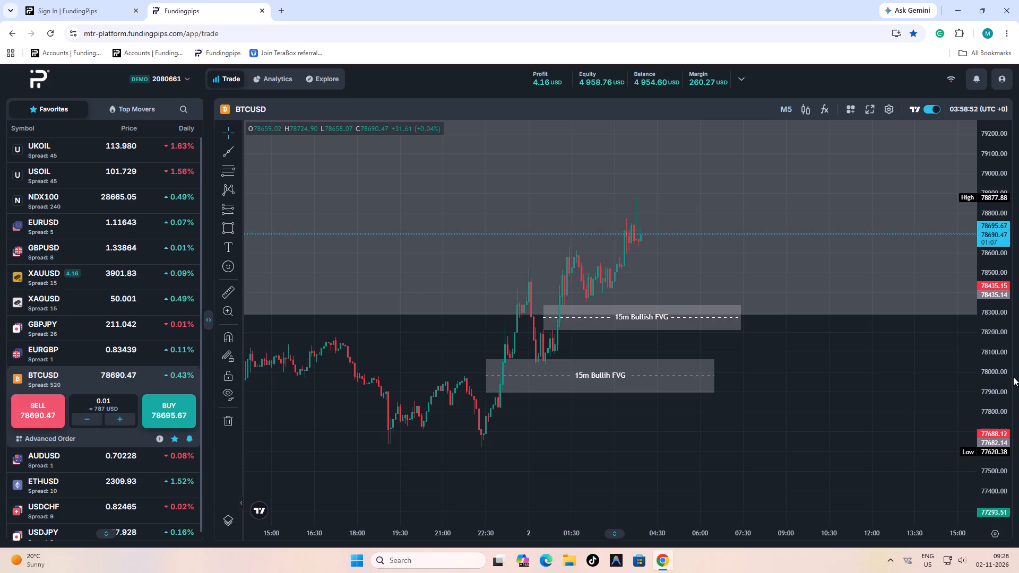
{"action": "left_click_drag", "start_coordinate": [1000, 368], "coordinate": [1001, 354]}
{"action": "scroll", "coordinate": [840, 357], "scroll_direction": "up", "scroll_amount": 3}
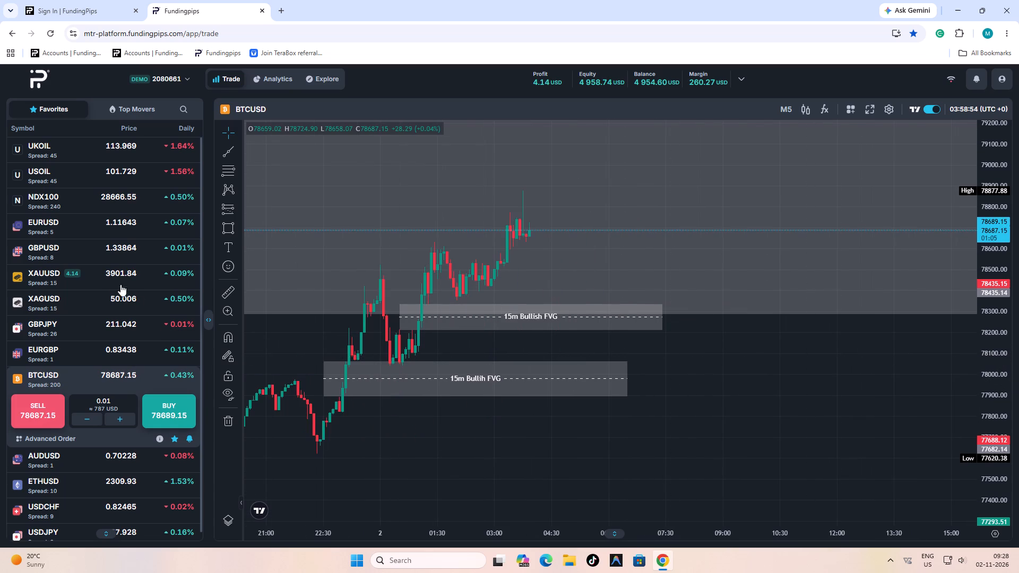
Return to the NDX100 chart, frame price around the 15m bearish FVG, and switch the chart to the M5 timeframe.
{"action": "left_click", "coordinate": [48, 210]}
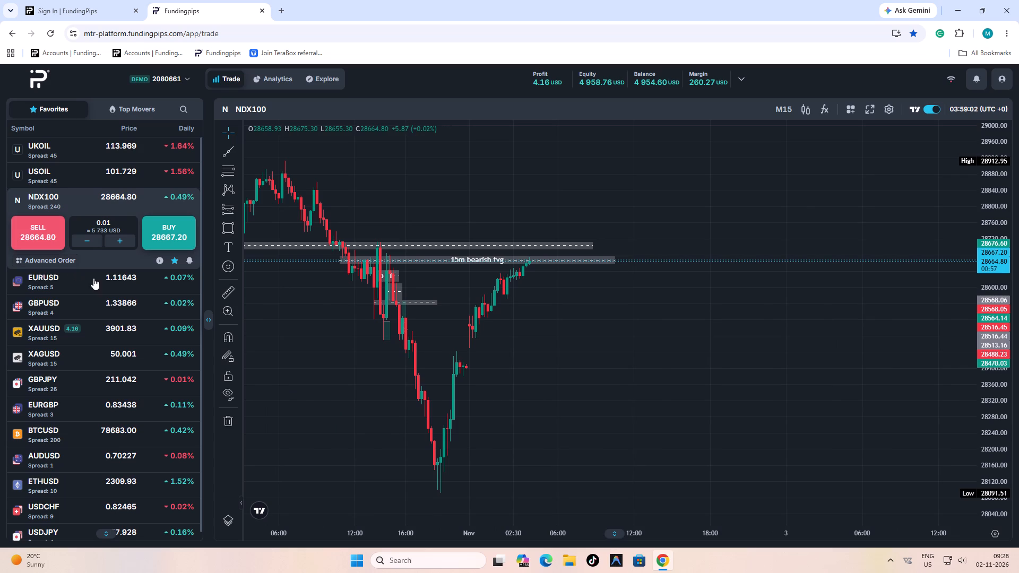
{"action": "left_click_drag", "start_coordinate": [1001, 327], "coordinate": [960, 154]}
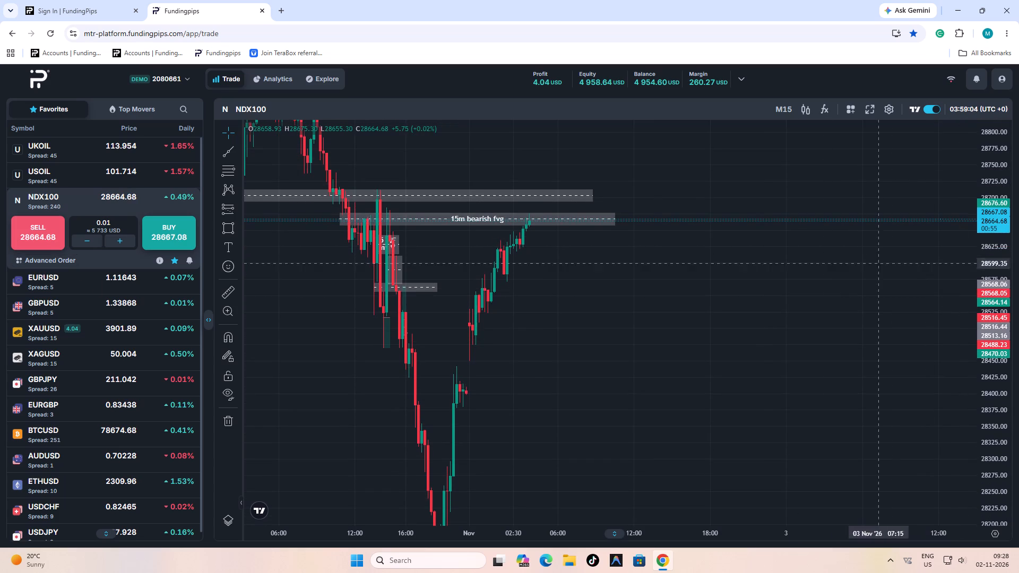
{"action": "scroll", "coordinate": [543, 311], "scroll_direction": "up", "scroll_amount": 1}
{"action": "left_click_drag", "start_coordinate": [534, 305], "coordinate": [577, 364]}
{"action": "scroll", "coordinate": [578, 351], "scroll_direction": "up", "scroll_amount": 3}
{"action": "left_click_drag", "start_coordinate": [560, 342], "coordinate": [700, 330]}
{"action": "left_click_drag", "start_coordinate": [996, 317], "coordinate": [971, 196]}
{"action": "left_click", "coordinate": [785, 107]}
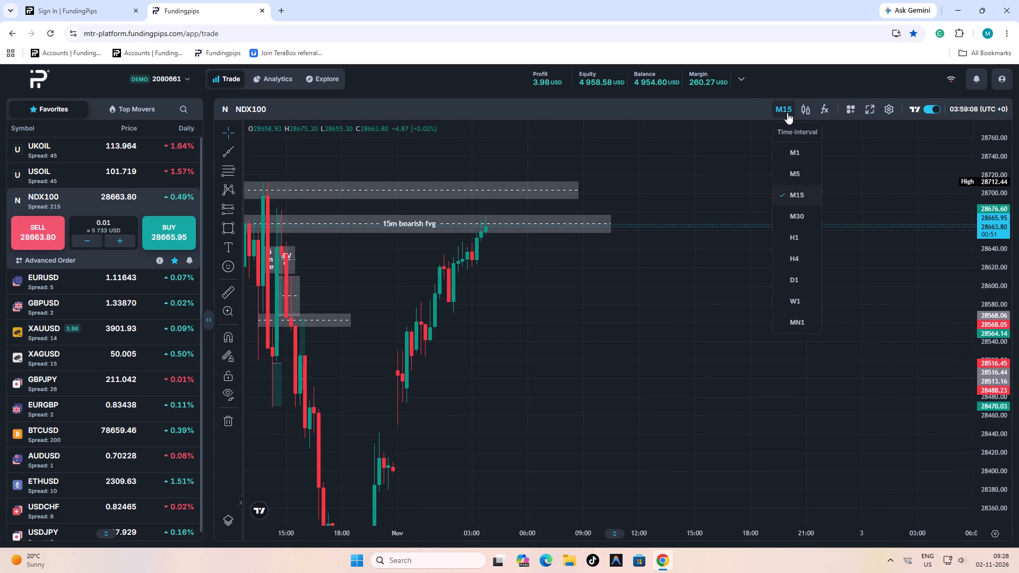
{"action": "left_click", "coordinate": [797, 169]}
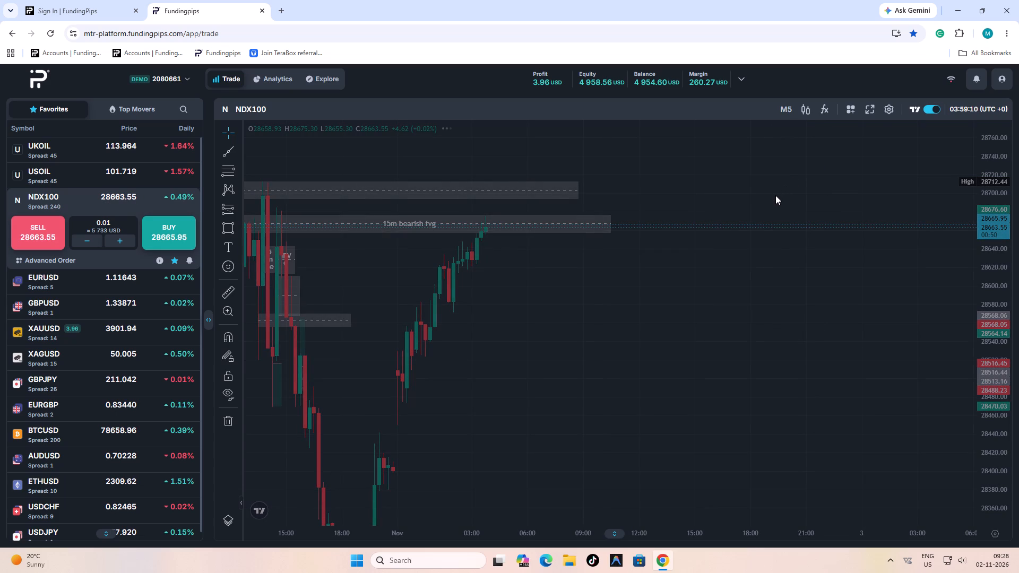
Examine the NDX100 M5 rally into the 15m bearish FVG and compare it with the earlier marked zones.
{"action": "scroll", "coordinate": [591, 303], "scroll_direction": "down", "scroll_amount": 3}
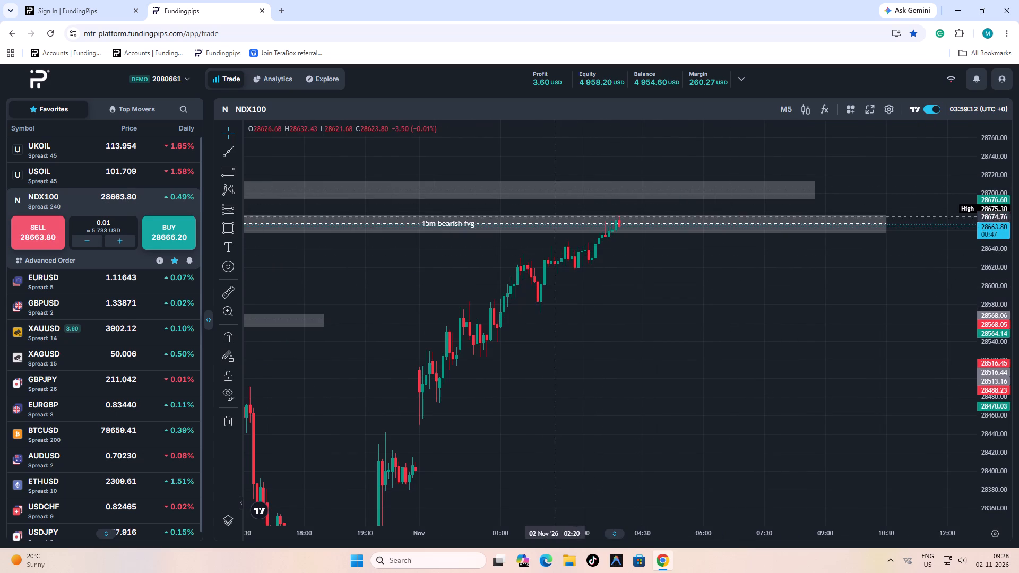
{"action": "scroll", "coordinate": [692, 333], "scroll_direction": "up", "scroll_amount": 4}
{"action": "left_click_drag", "start_coordinate": [1005, 293], "coordinate": [999, 141]}
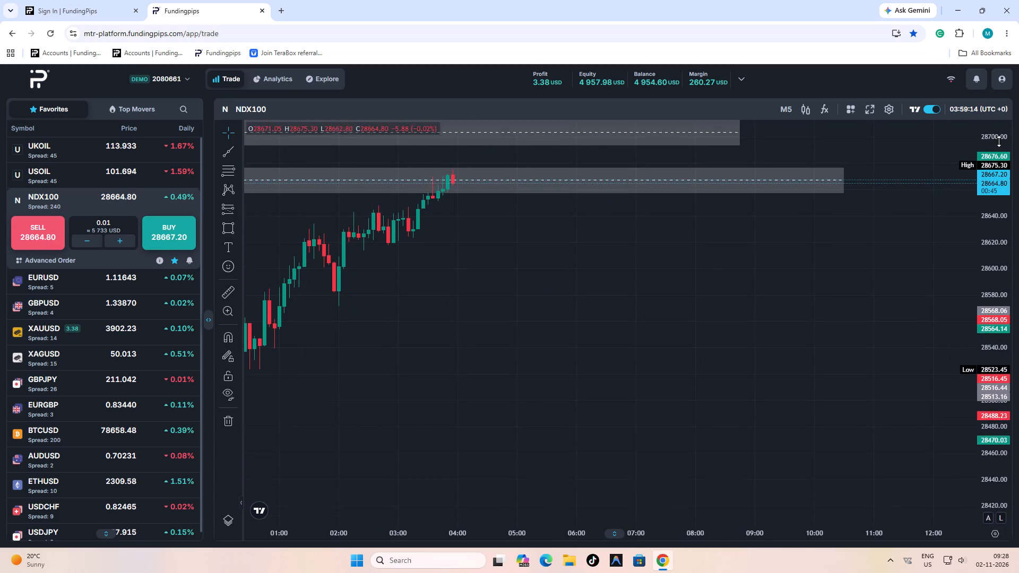
{"action": "left_click_drag", "start_coordinate": [999, 141], "coordinate": [998, 131]}
{"action": "scroll", "coordinate": [517, 254], "scroll_direction": "up", "scroll_amount": 2}
{"action": "left_click_drag", "start_coordinate": [489, 266], "coordinate": [811, 282]}
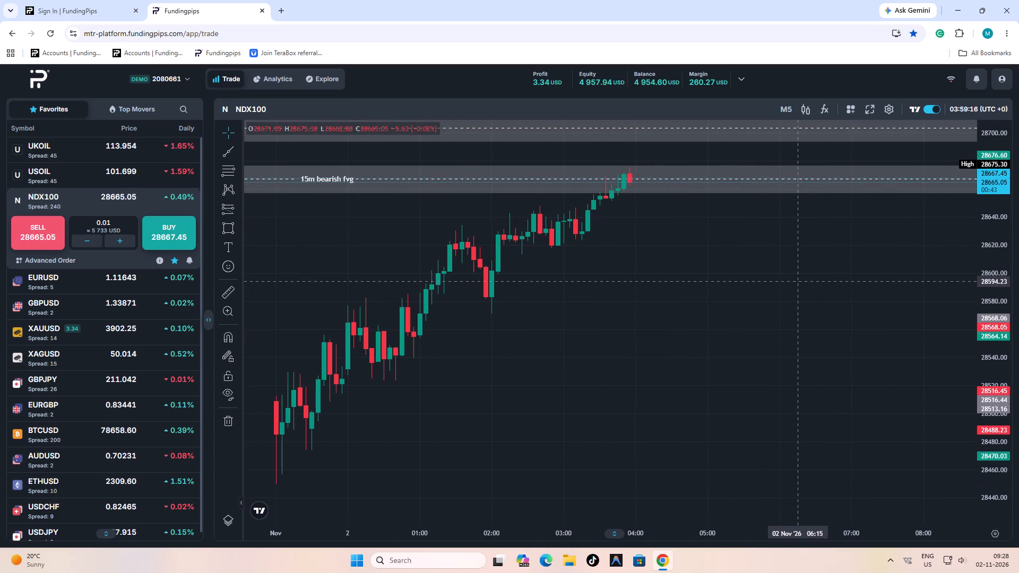
{"action": "scroll", "coordinate": [603, 327], "scroll_direction": "down", "scroll_amount": 3}
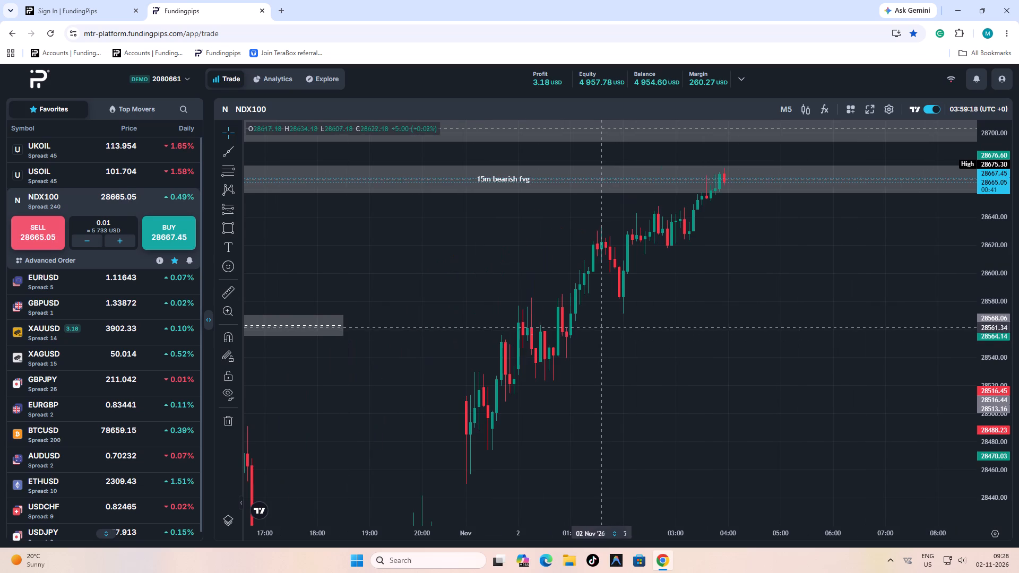
{"action": "scroll", "coordinate": [628, 297], "scroll_direction": "down", "scroll_amount": 4}
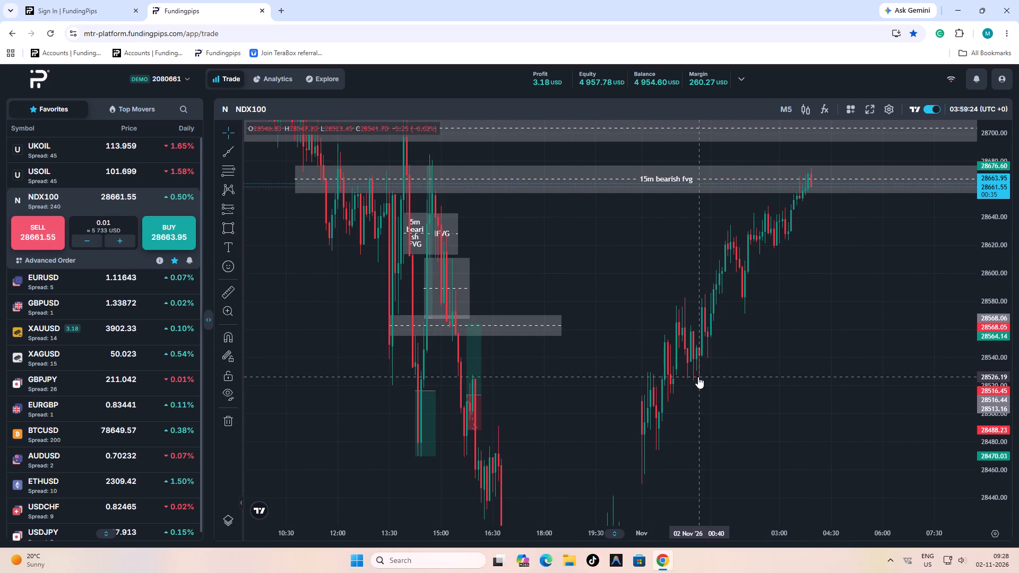
{"action": "scroll", "coordinate": [796, 341], "scroll_direction": "up", "scroll_amount": 4}
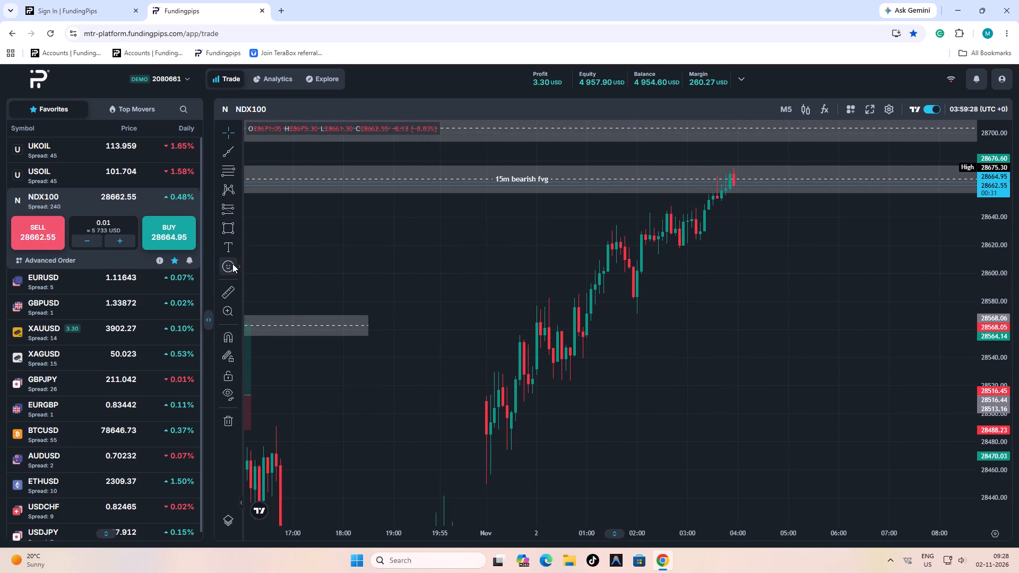
Measure the NDX100 price range from about 28666 at 03:50 down to about 28573 at 02:00, and clear the measurement.
{"action": "left_click", "coordinate": [224, 297]}
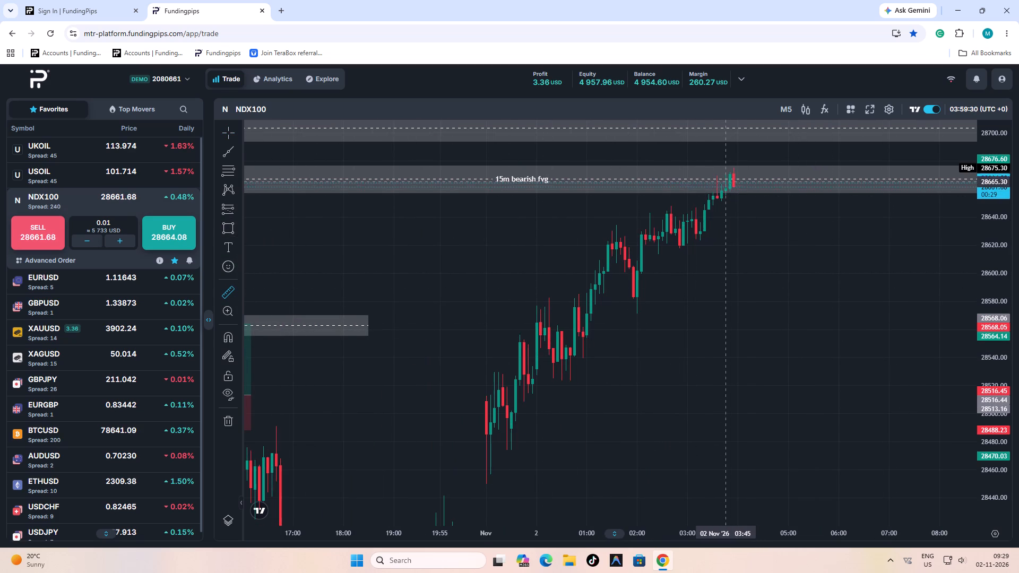
{"action": "left_click", "coordinate": [729, 180]}
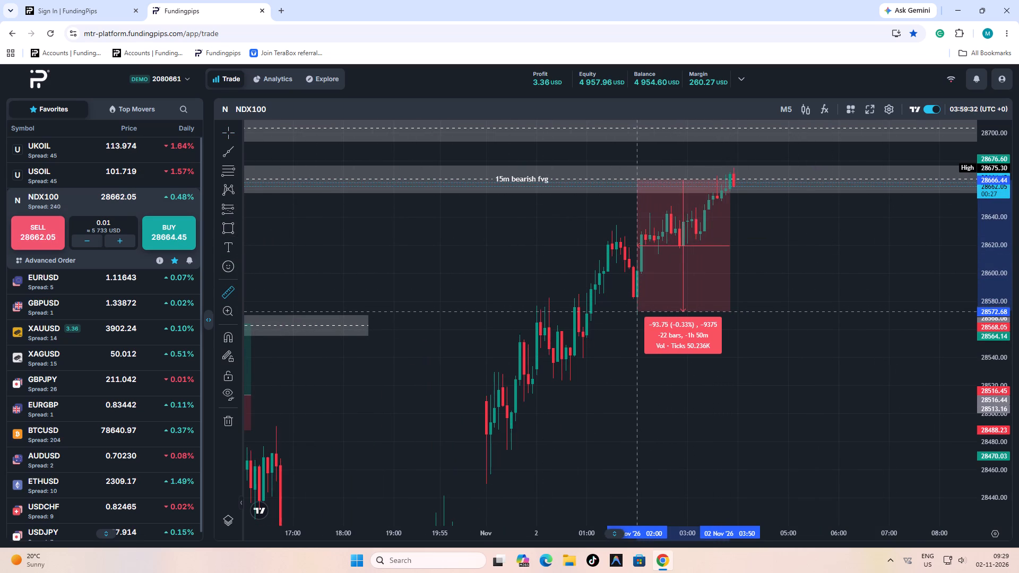
{"action": "left_click", "coordinate": [635, 311]}
{"action": "left_click", "coordinate": [839, 283]}
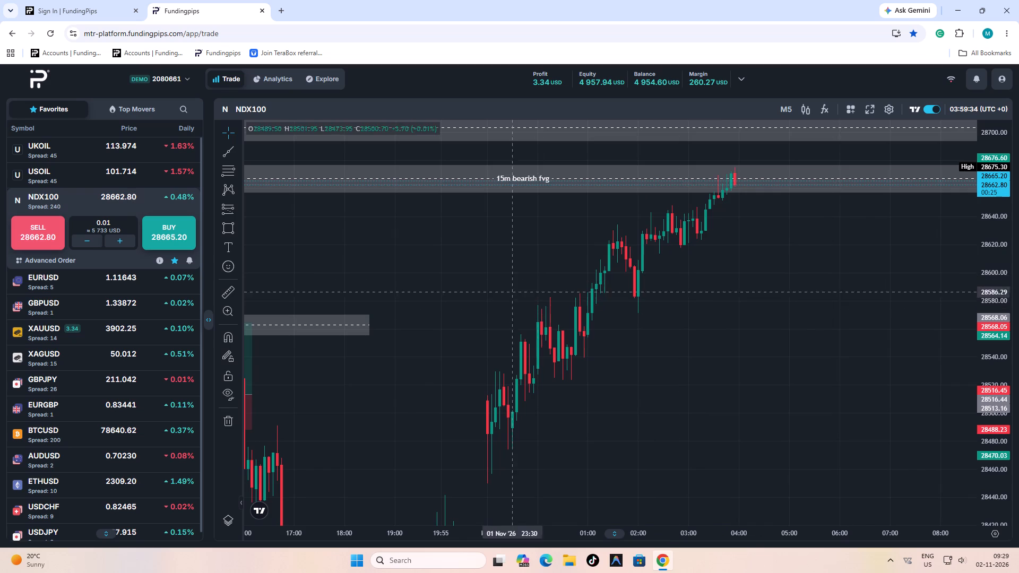
Study how the latest NDX100 M5 candles react inside the 15m bearish FVG, including the candle close at 04:00.
{"action": "scroll", "coordinate": [861, 301], "scroll_direction": "up", "scroll_amount": 4}
{"action": "left_click_drag", "start_coordinate": [1006, 209], "coordinate": [1000, 134]}
{"action": "left_click_drag", "start_coordinate": [671, 282], "coordinate": [679, 335]}
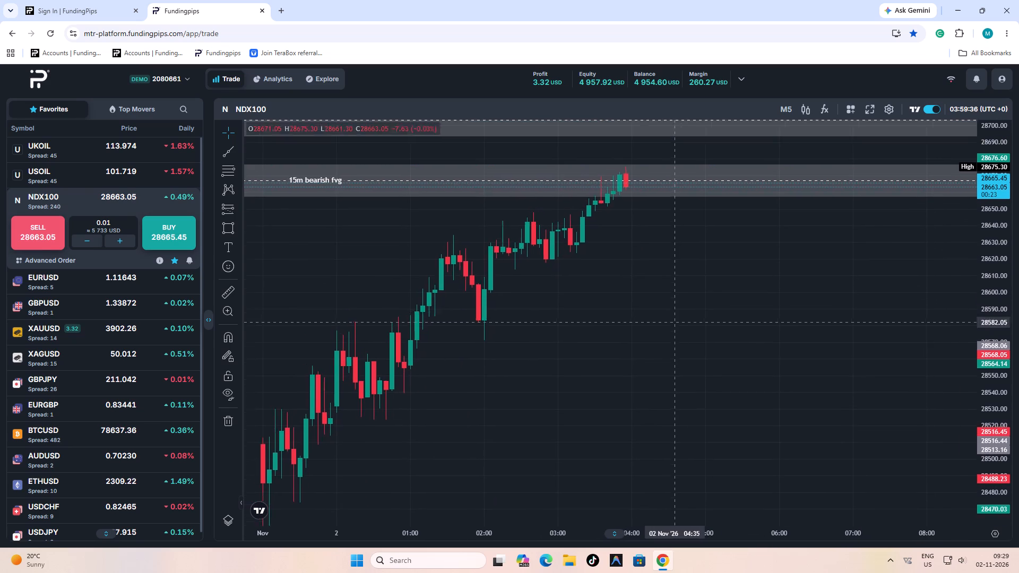
{"action": "left_click_drag", "start_coordinate": [679, 335], "coordinate": [683, 366]}
{"action": "scroll", "coordinate": [680, 355], "scroll_direction": "up", "scroll_amount": 2}
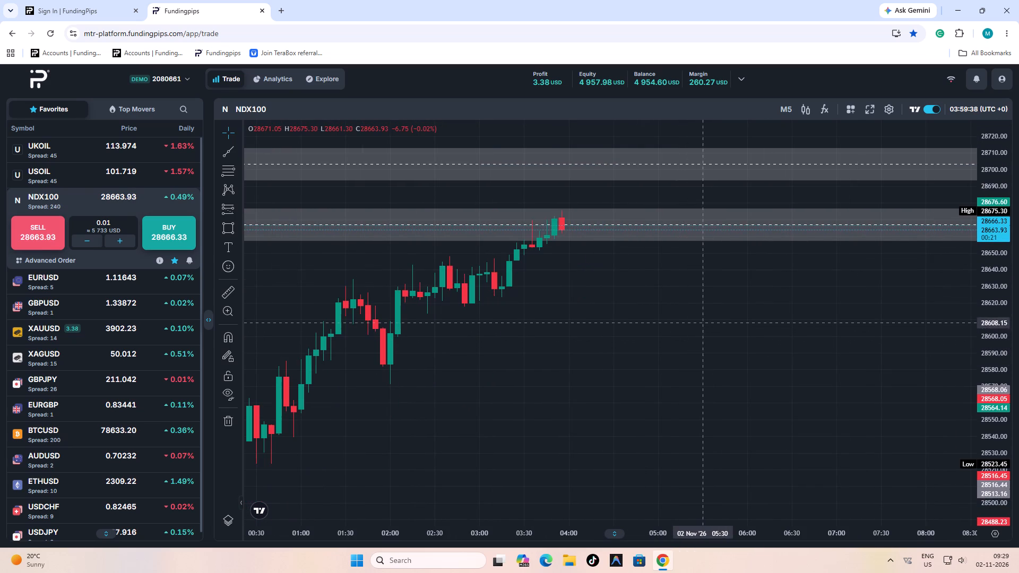
{"action": "left_click_drag", "start_coordinate": [775, 336], "coordinate": [832, 336]}
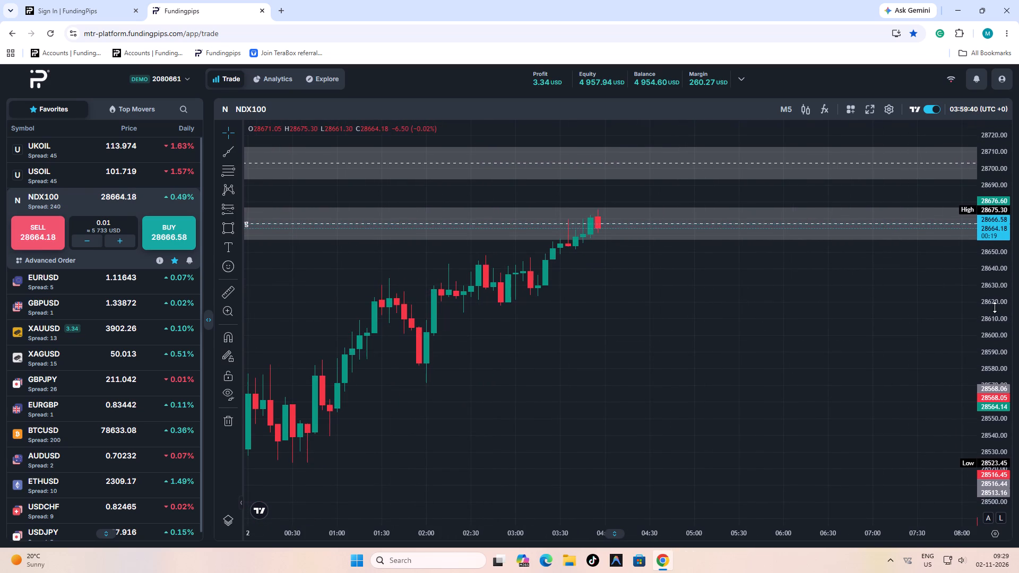
{"action": "left_click_drag", "start_coordinate": [996, 307], "coordinate": [994, 172]}
{"action": "scroll", "coordinate": [606, 195], "scroll_direction": "down", "scroll_amount": 4}
{"action": "left_click_drag", "start_coordinate": [768, 235], "coordinate": [727, 286]}
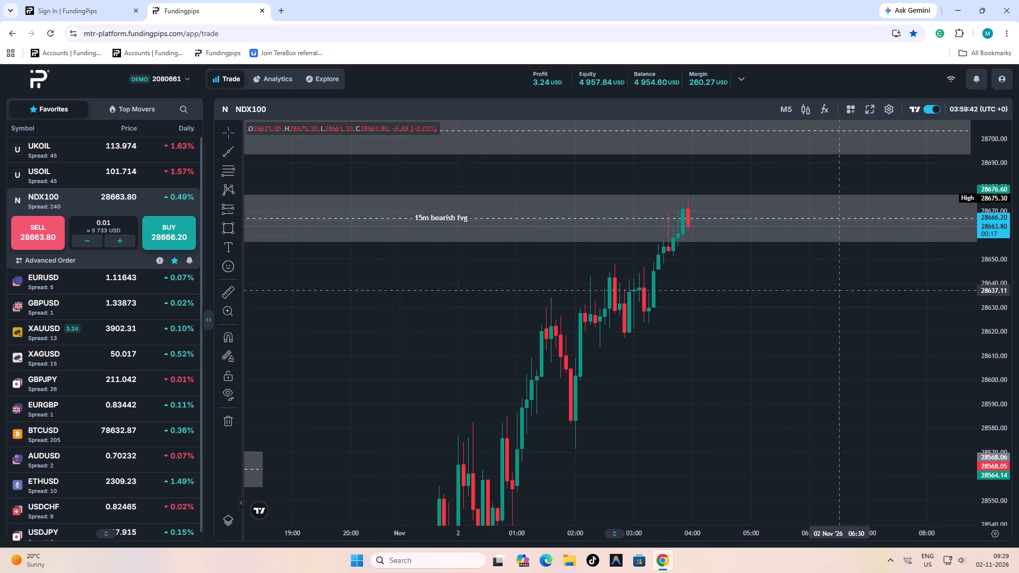
{"action": "scroll", "coordinate": [907, 289], "scroll_direction": "down", "scroll_amount": 2}
{"action": "scroll", "coordinate": [863, 281], "scroll_direction": "down", "scroll_amount": 2}
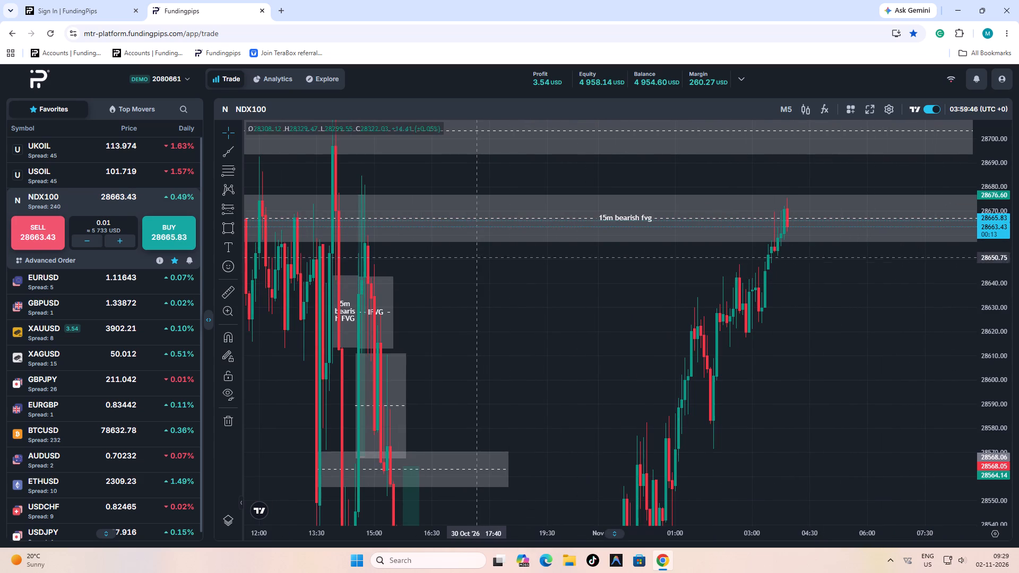
{"action": "scroll", "coordinate": [866, 306], "scroll_direction": "up", "scroll_amount": 2}
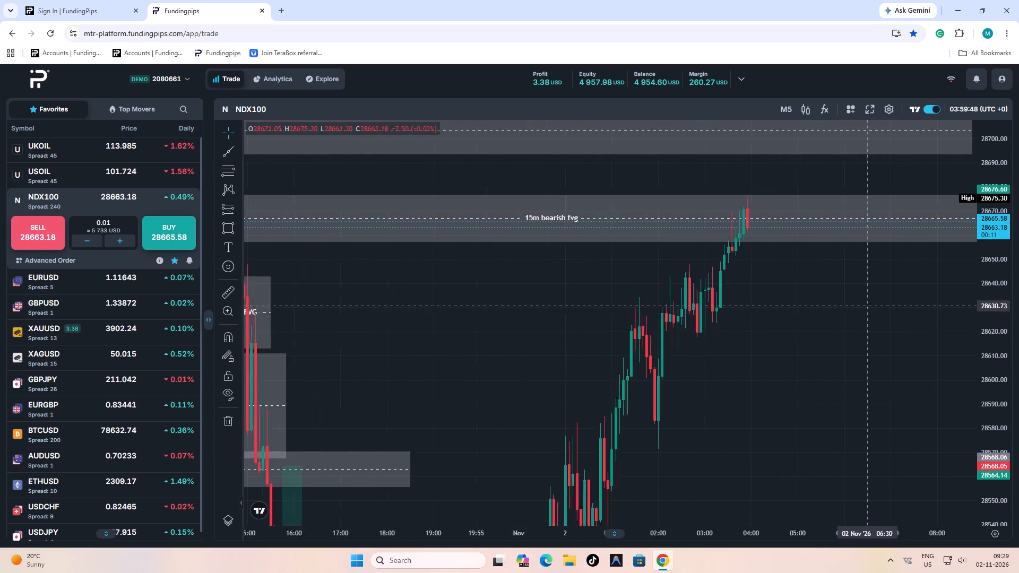
{"action": "scroll", "coordinate": [866, 306], "scroll_direction": "up", "scroll_amount": 1}
{"action": "left_click_drag", "start_coordinate": [1004, 311], "coordinate": [990, 253]}
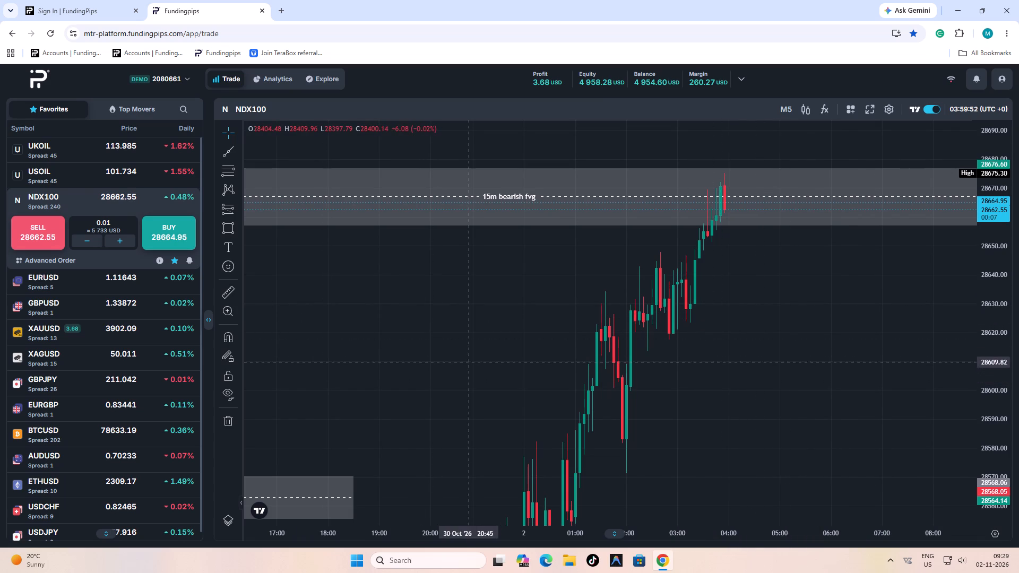
{"action": "scroll", "coordinate": [668, 331], "scroll_direction": "up", "scroll_amount": 2}
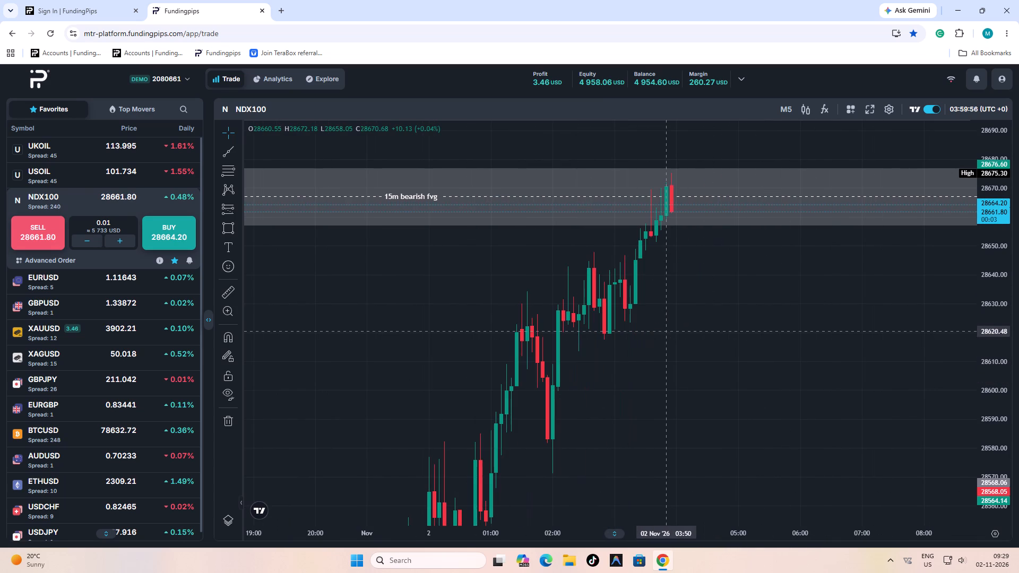
{"action": "scroll", "coordinate": [668, 331], "scroll_direction": "up", "scroll_amount": 1}
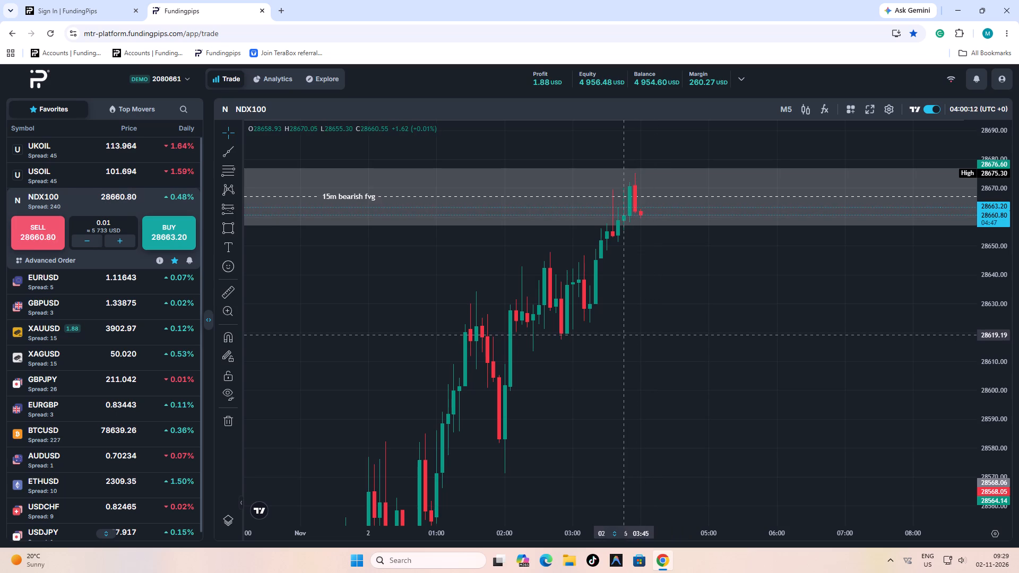
{"action": "scroll", "coordinate": [625, 333], "scroll_direction": "up", "scroll_amount": 1}
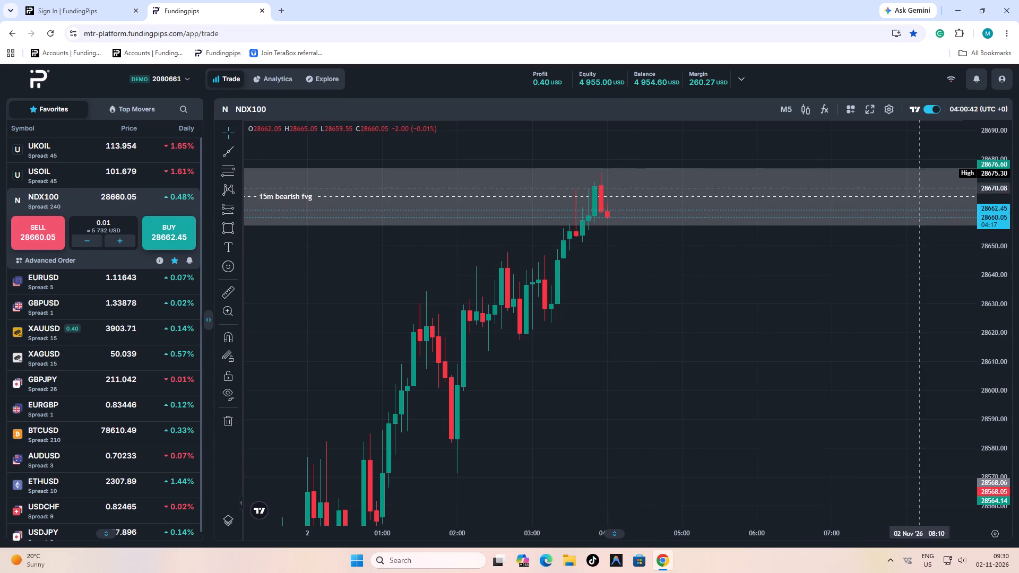
{"action": "left_click_drag", "start_coordinate": [988, 151], "coordinate": [982, 233]}
{"action": "scroll", "coordinate": [802, 283], "scroll_direction": "down", "scroll_amount": 5}
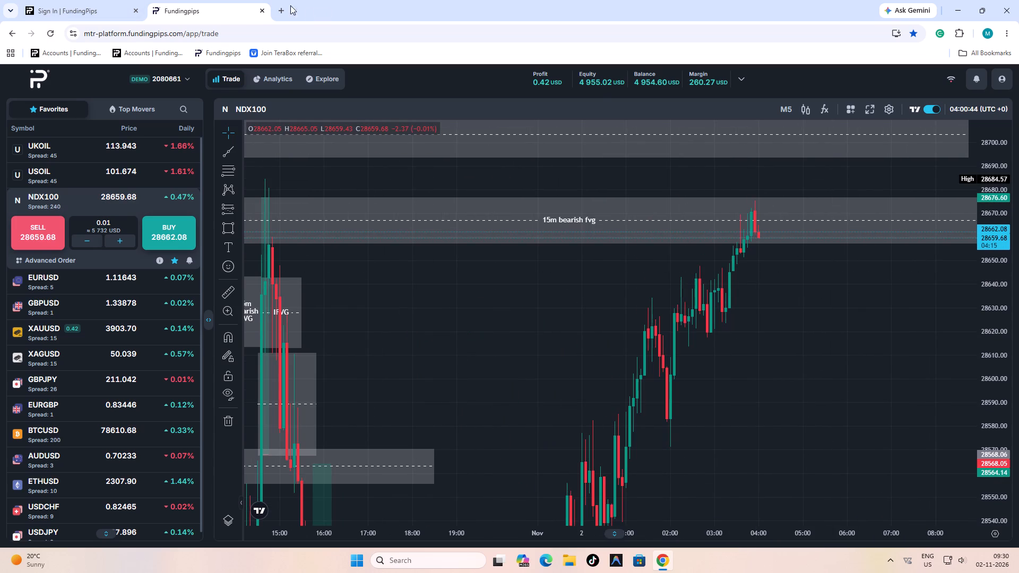
Search the web for "digi punjab" in a new browser tab and open the official DiGi Punjab portal.
{"action": "left_click", "coordinate": [265, 1]}
{"action": "left_click", "coordinate": [279, 0]}
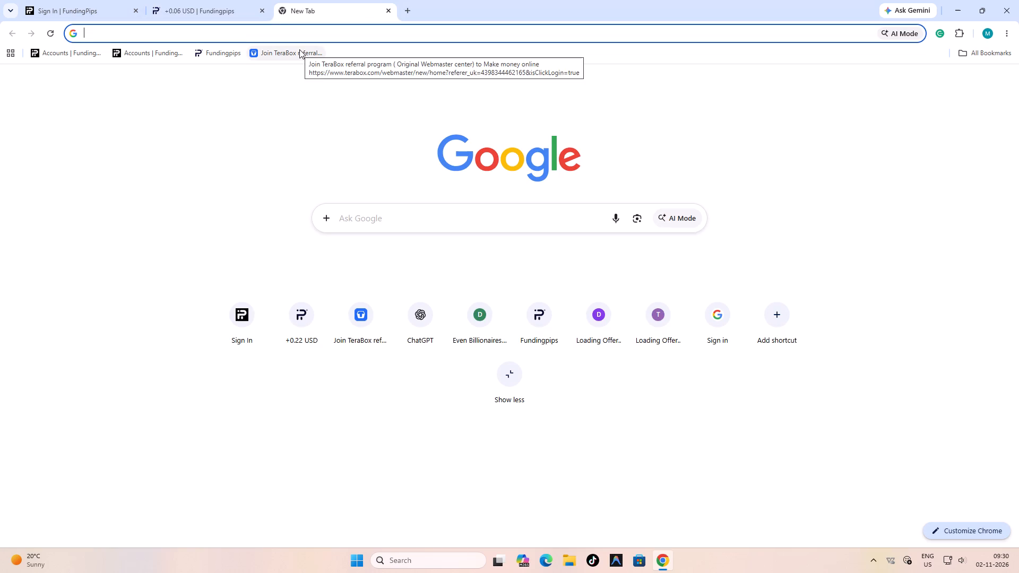
{"action": "left_click_drag", "start_coordinate": [292, 33], "coordinate": [287, 35]}
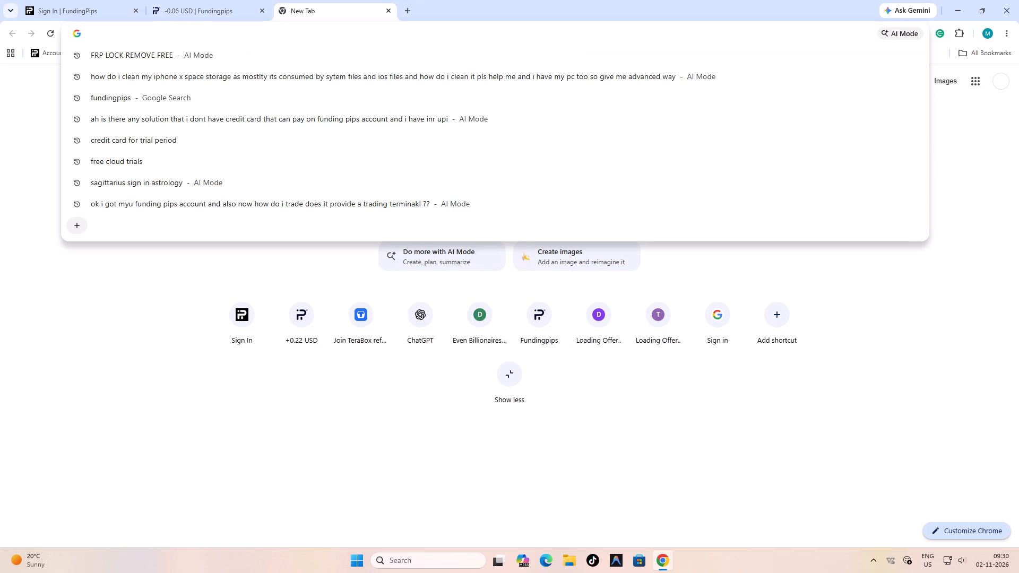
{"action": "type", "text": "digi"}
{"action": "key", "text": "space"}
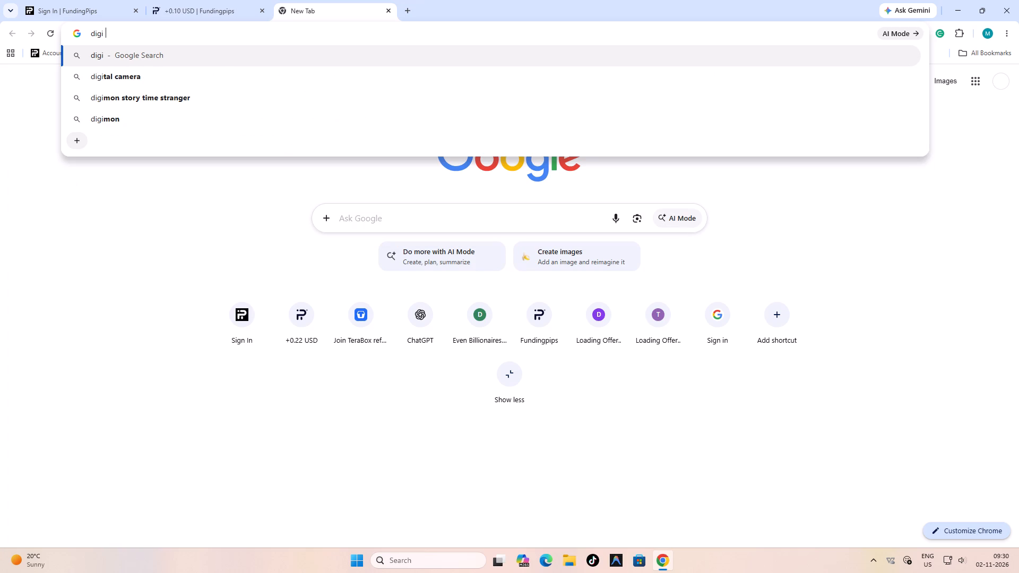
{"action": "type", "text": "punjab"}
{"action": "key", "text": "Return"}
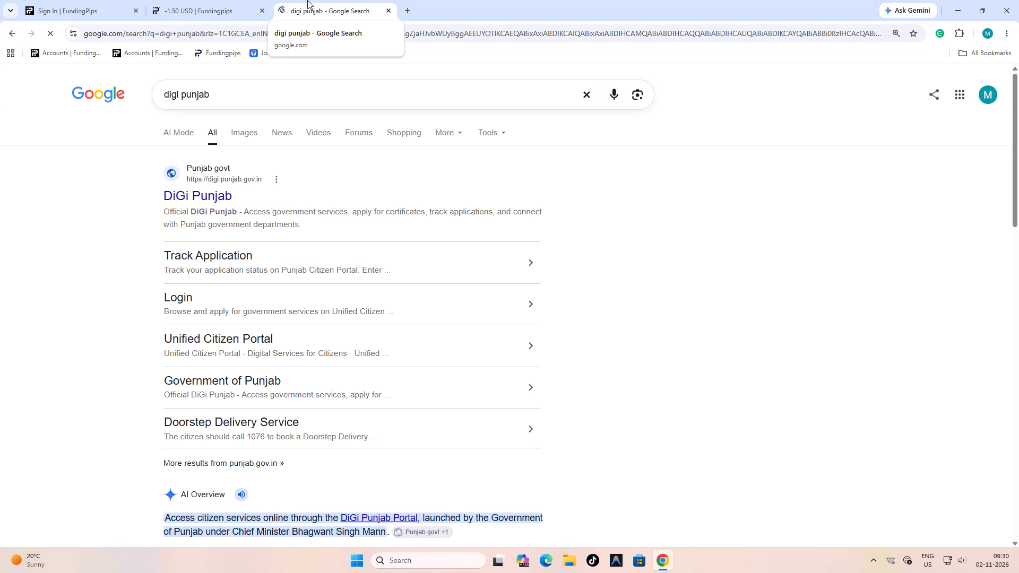
{"action": "left_click", "coordinate": [169, 194]}
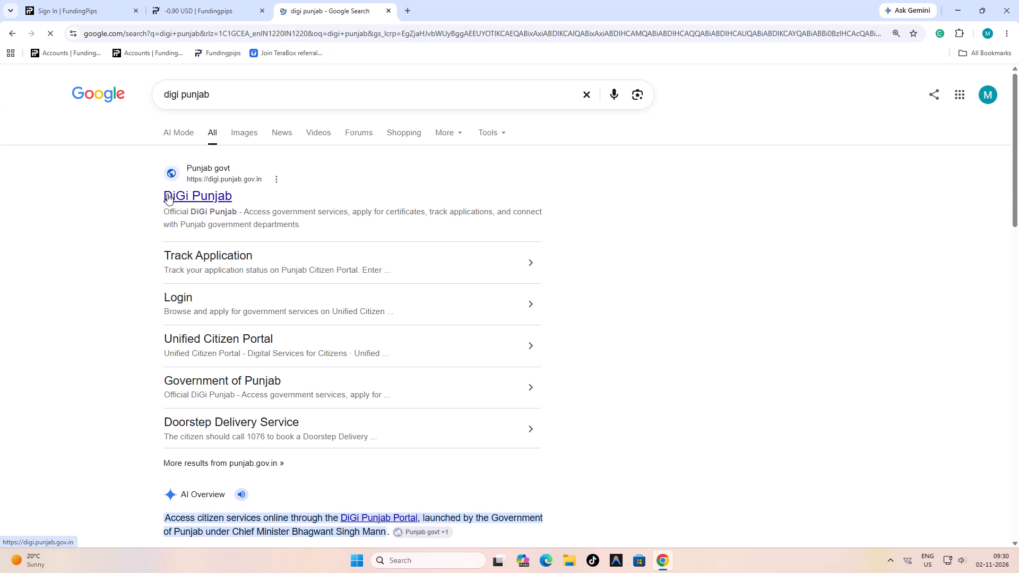
{"action": "left_click", "coordinate": [192, 9]}
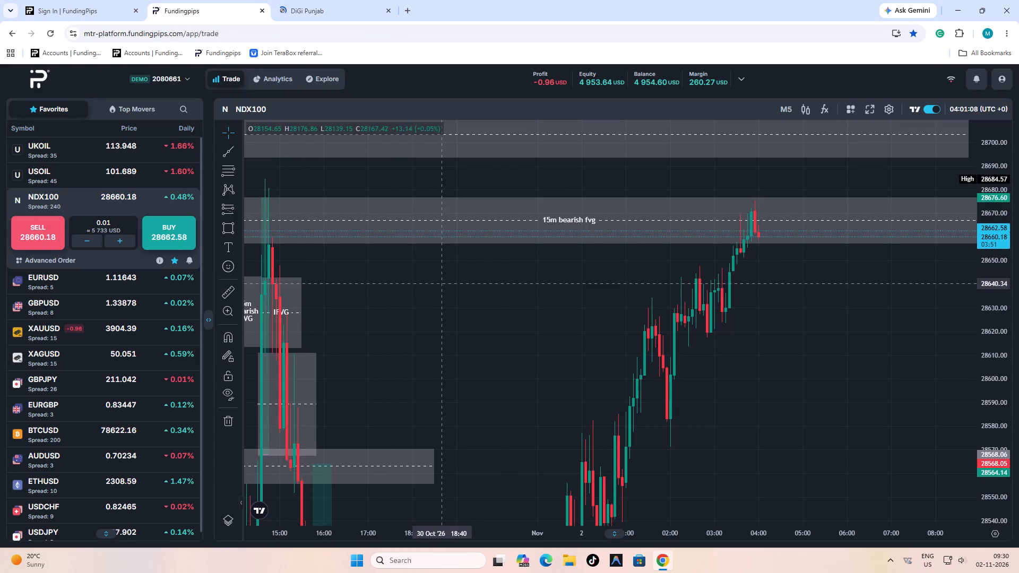
{"action": "left_click", "coordinate": [314, 7]}
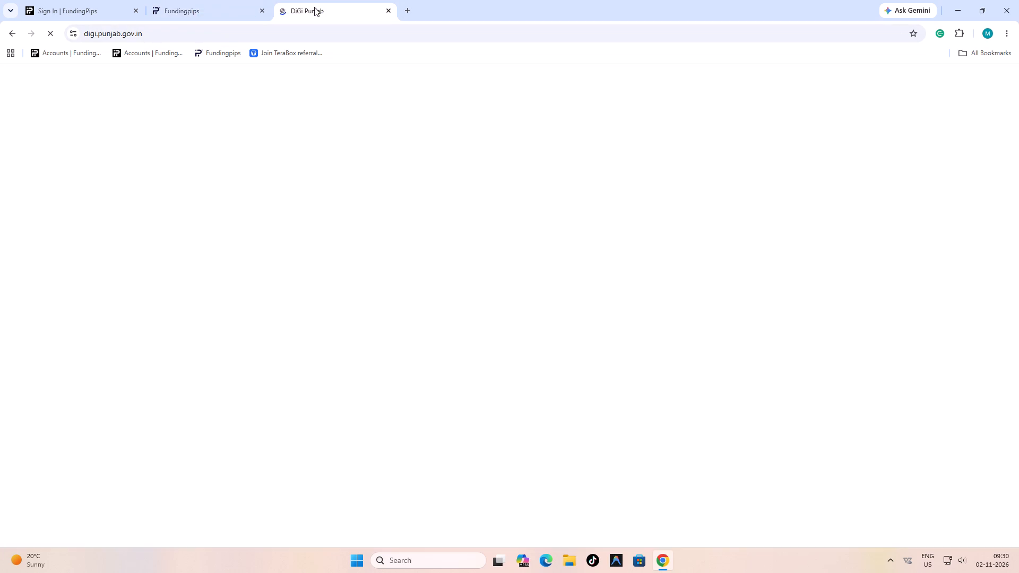
Return to the trading platform and examine the open sell trade on the XAUUSD M5 chart around the 15m bear FVG.
{"action": "left_click", "coordinate": [196, 1]}
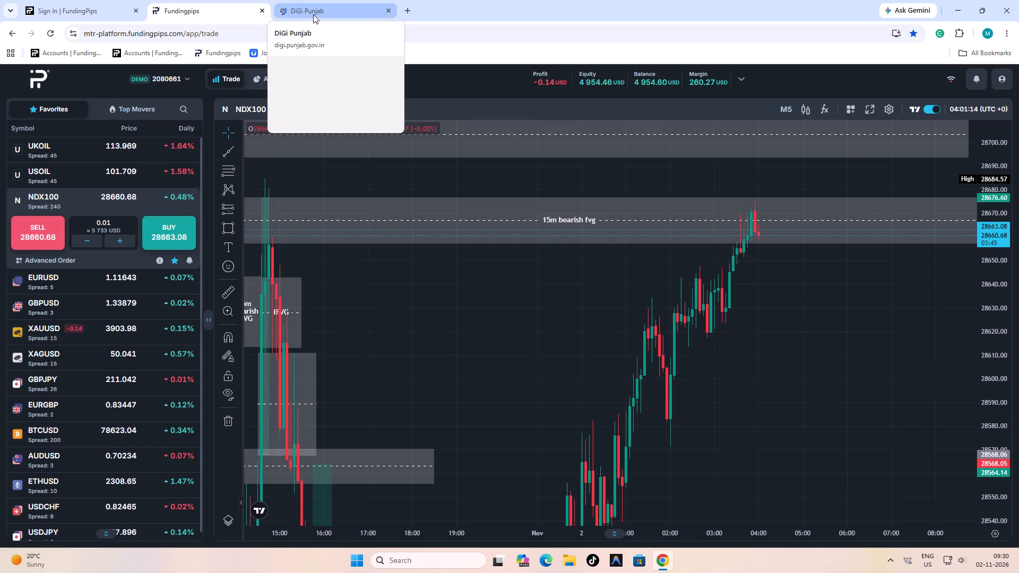
{"action": "left_click", "coordinate": [84, 342]}
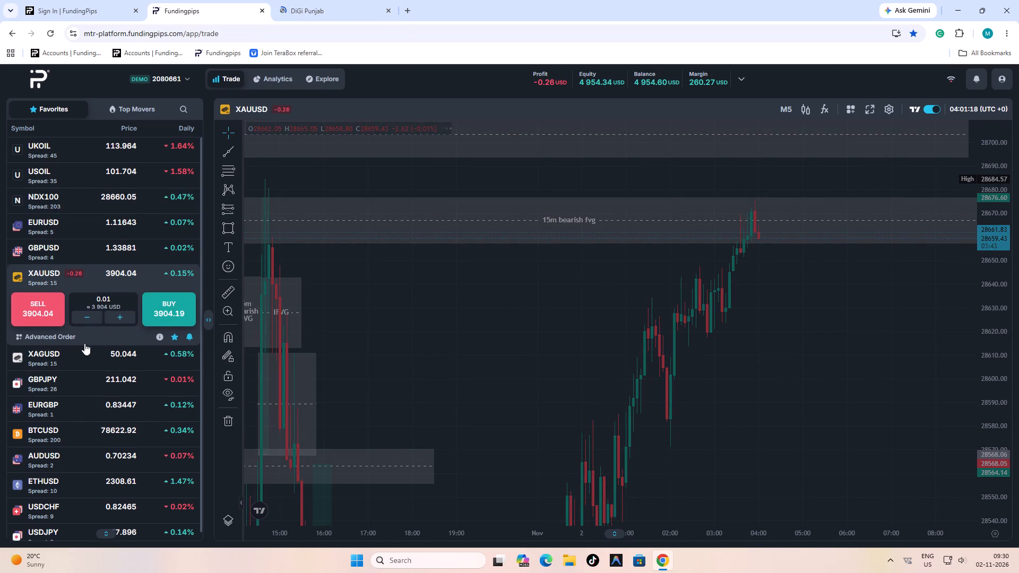
{"action": "left_click_drag", "start_coordinate": [987, 306], "coordinate": [972, 259]}
{"action": "scroll", "coordinate": [922, 287], "scroll_direction": "up", "scroll_amount": 8}
{"action": "left_click_drag", "start_coordinate": [985, 333], "coordinate": [951, 0]}
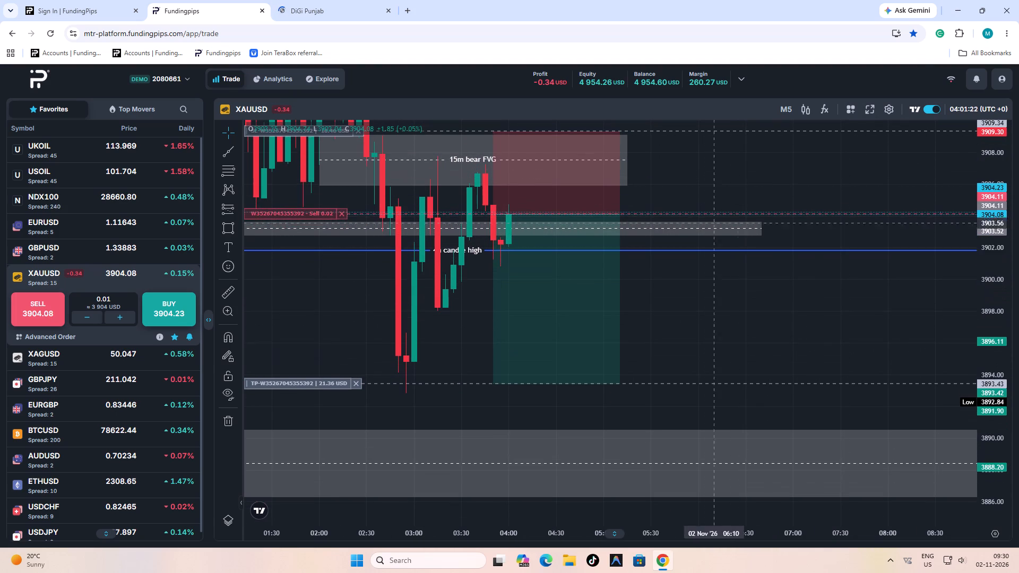
{"action": "left_click", "coordinate": [313, 7]}
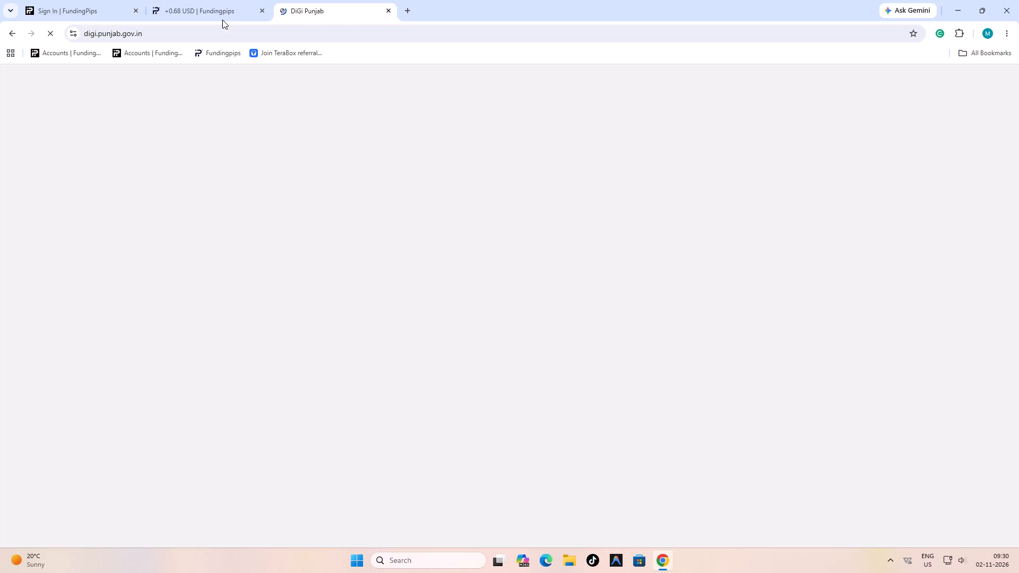
Open an additional 0.01-lot market sell position on XAUUSD from the trading platform.
{"action": "left_click", "coordinate": [222, 12]}
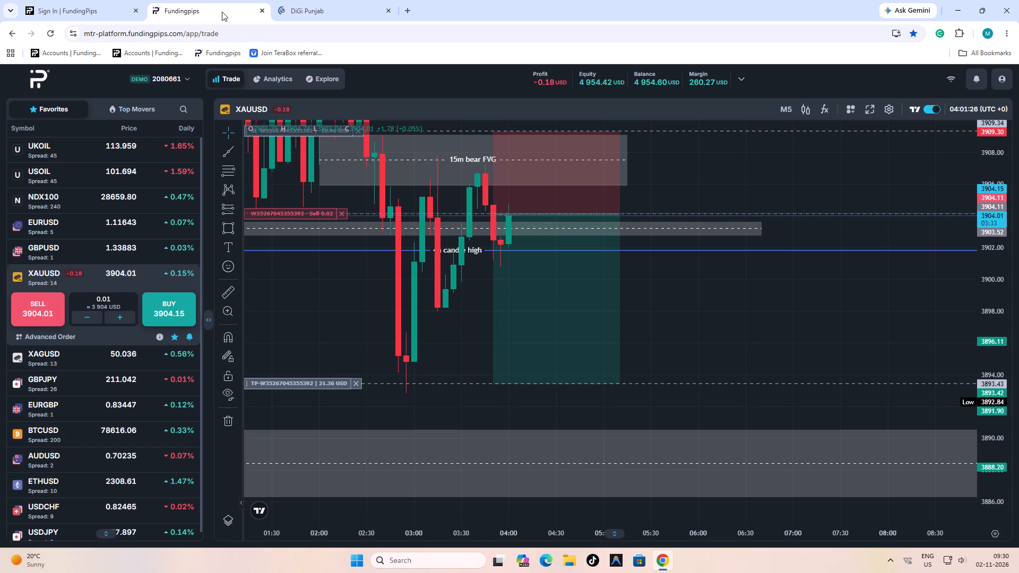
{"action": "left_click", "coordinate": [47, 315]}
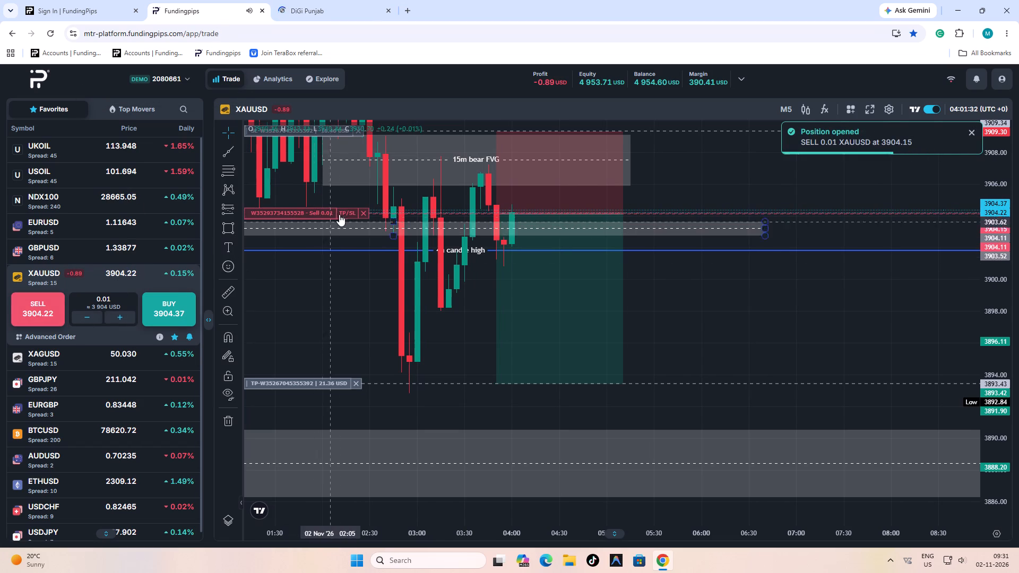
Set the new XAUUSD sell position's stop loss to 3909.34, above the 15m bear FVG.
{"action": "left_click", "coordinate": [344, 214]}
{"action": "left_click_drag", "start_coordinate": [883, 205], "coordinate": [882, 124]}
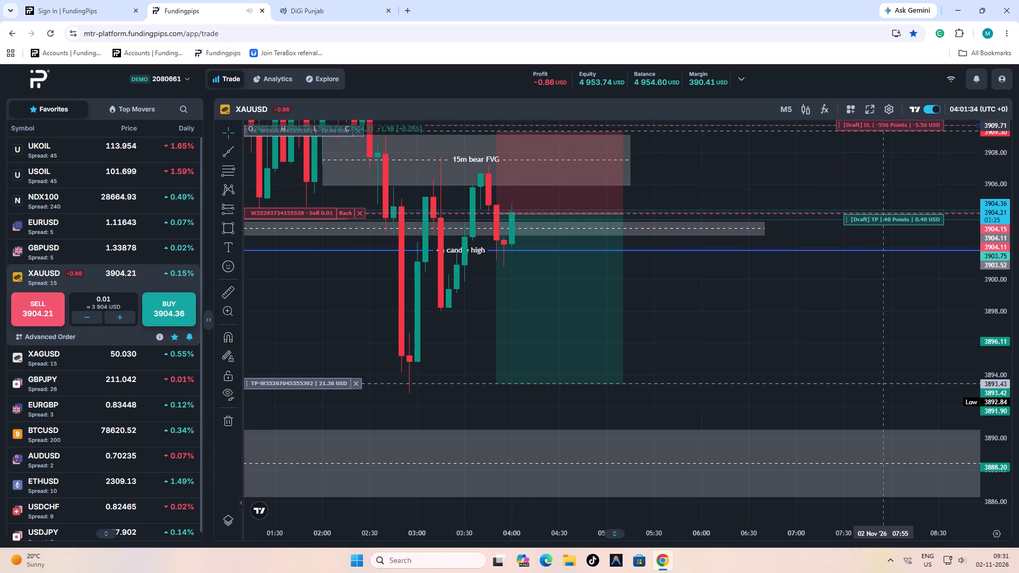
{"action": "left_click_drag", "start_coordinate": [882, 124], "coordinate": [882, 131]}
{"action": "left_click", "coordinate": [882, 163]}
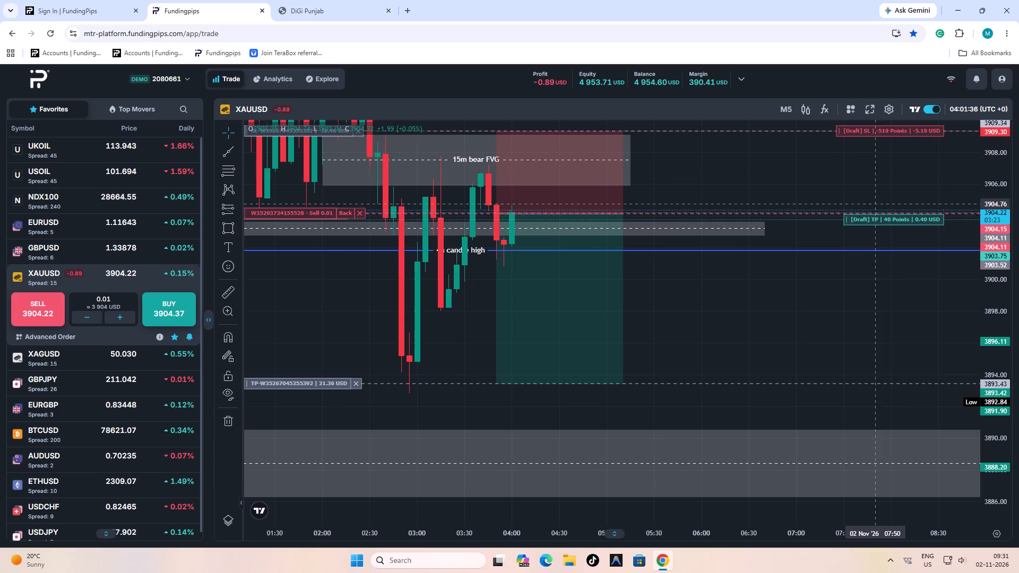
Set the new XAUUSD sell position's take profit to 3893.47, in line with the first trade's target.
{"action": "left_click_drag", "start_coordinate": [892, 221], "coordinate": [891, 296]}
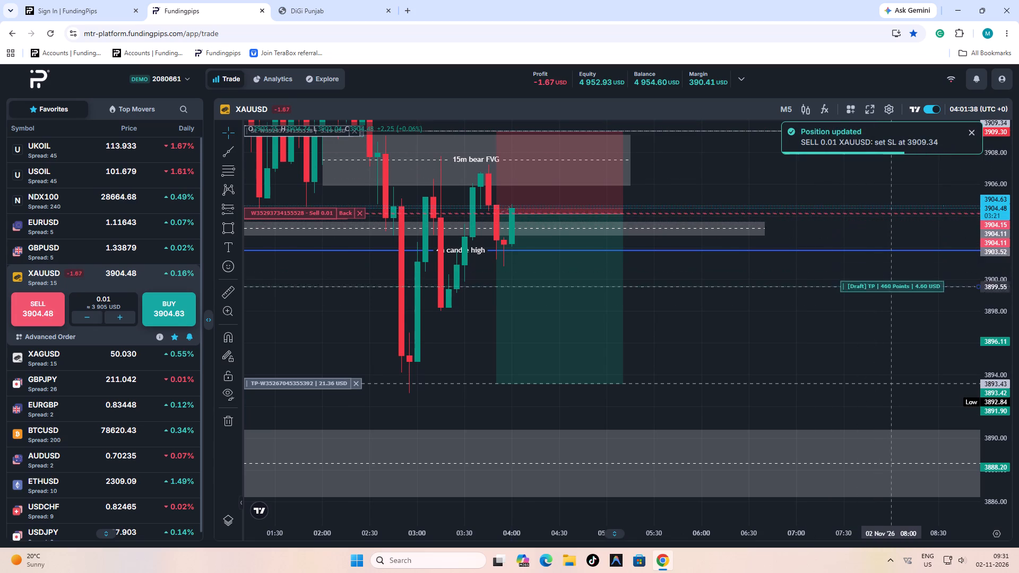
{"action": "left_click_drag", "start_coordinate": [891, 296], "coordinate": [886, 387]}
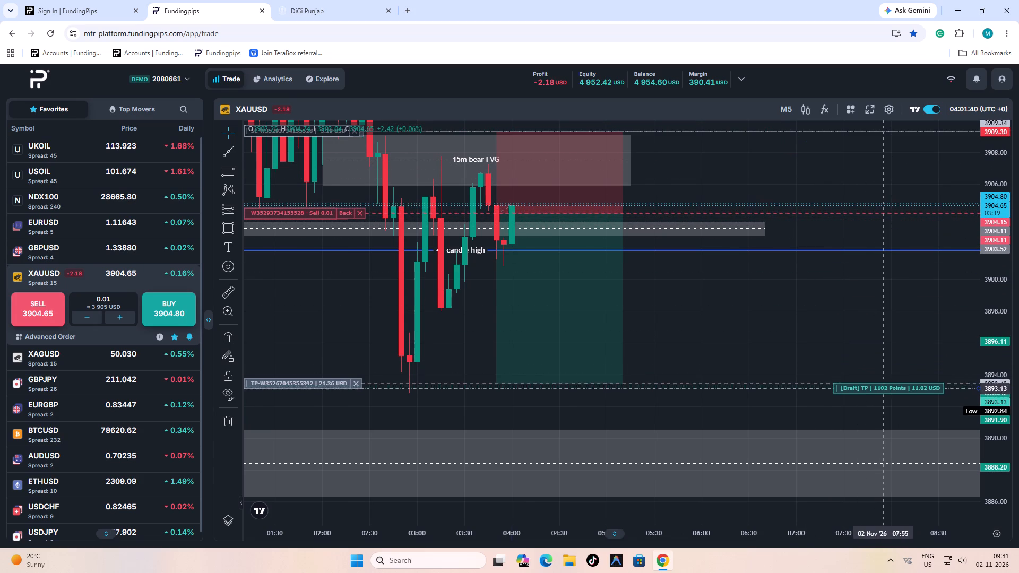
{"action": "left_click_drag", "start_coordinate": [886, 387], "coordinate": [887, 383]}
{"action": "left_click", "coordinate": [887, 384]}
{"action": "left_click", "coordinate": [847, 337]}
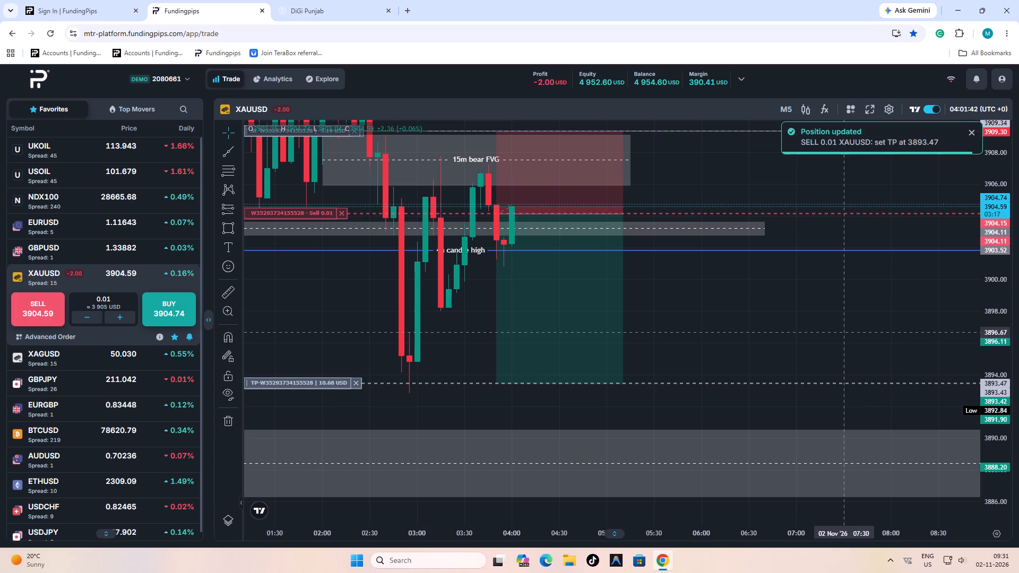
Switch to the DiGi Punjab portal and open its Track Application page.
{"action": "scroll", "coordinate": [673, 291], "scroll_direction": "down", "scroll_amount": 1}
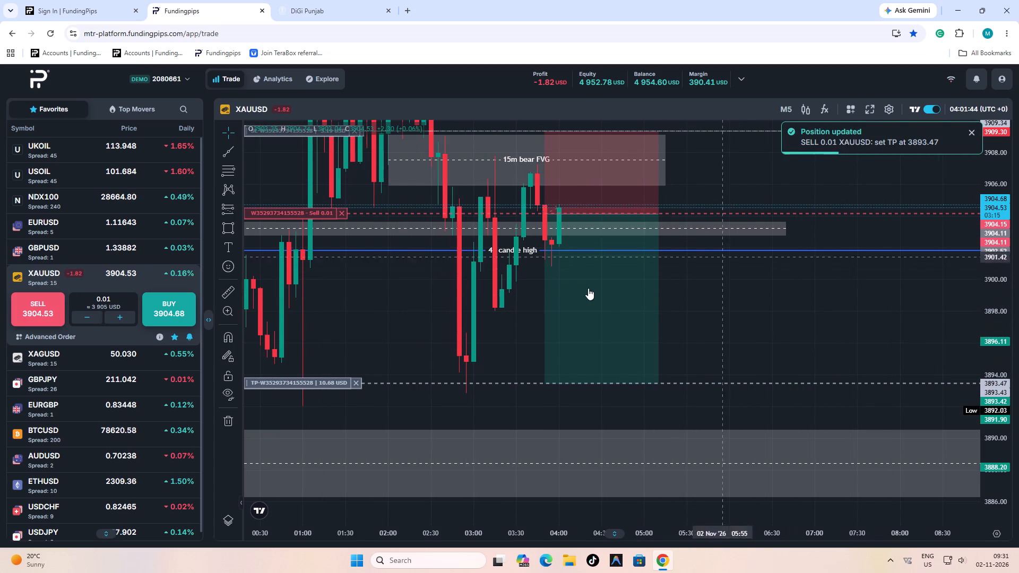
{"action": "left_click", "coordinate": [308, 11]}
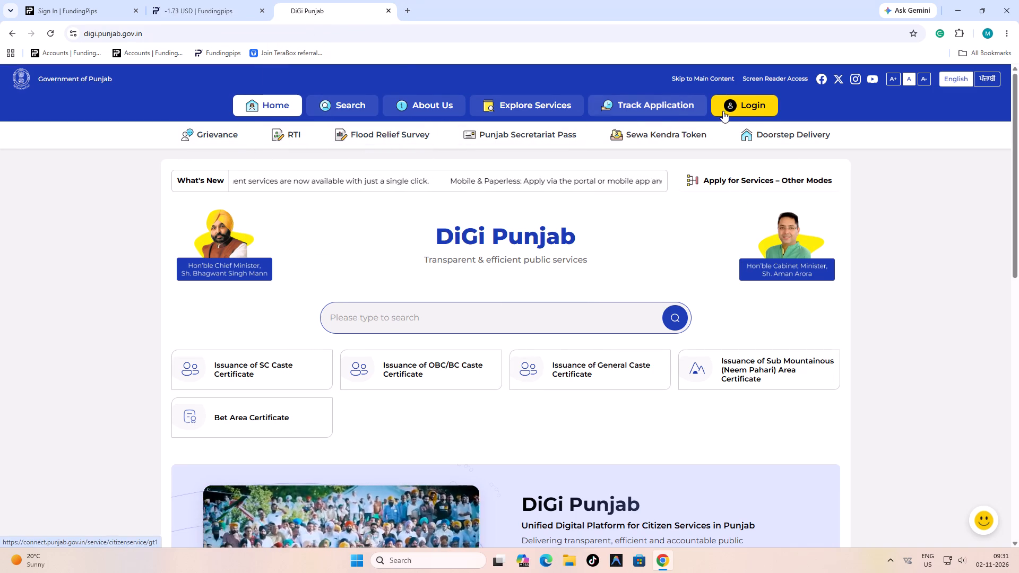
{"action": "left_click", "coordinate": [669, 106]}
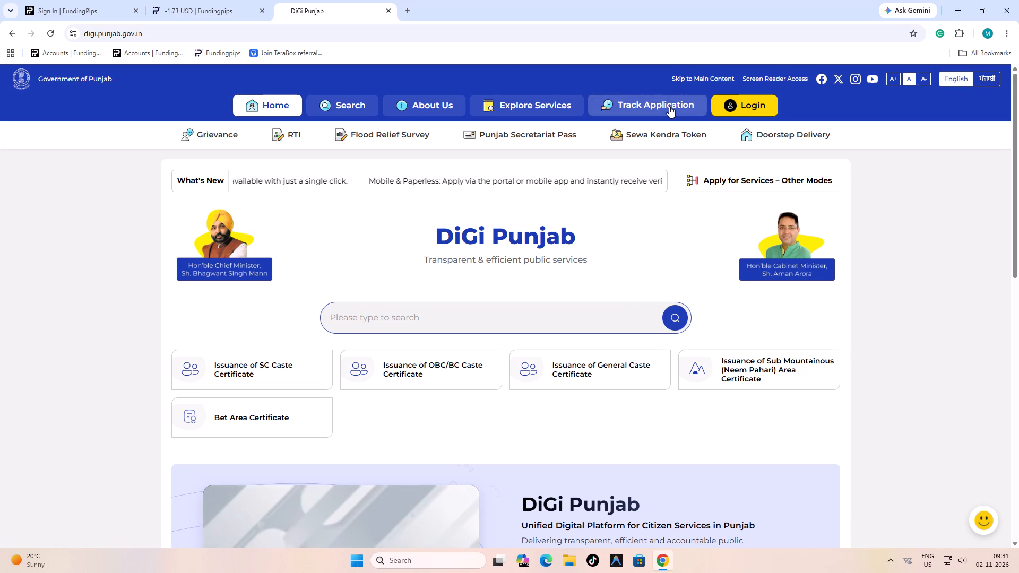
Check the XAUUSD M5 chart in the trading platform, and view NDX100 price at its 15m bearish FVG.
{"action": "left_click", "coordinate": [192, 0]}
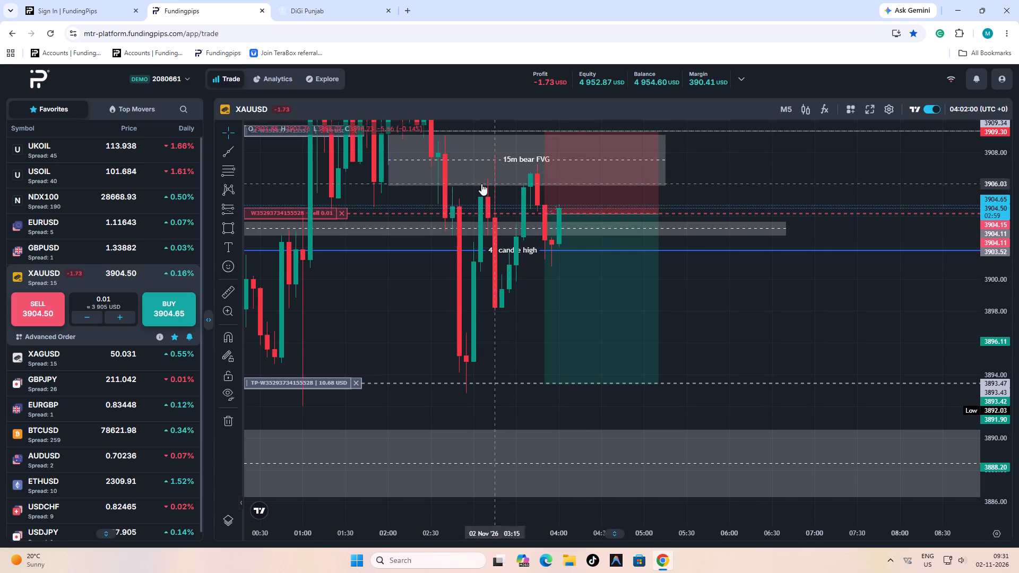
{"action": "scroll", "coordinate": [88, 251], "scroll_direction": "up", "scroll_amount": 1}
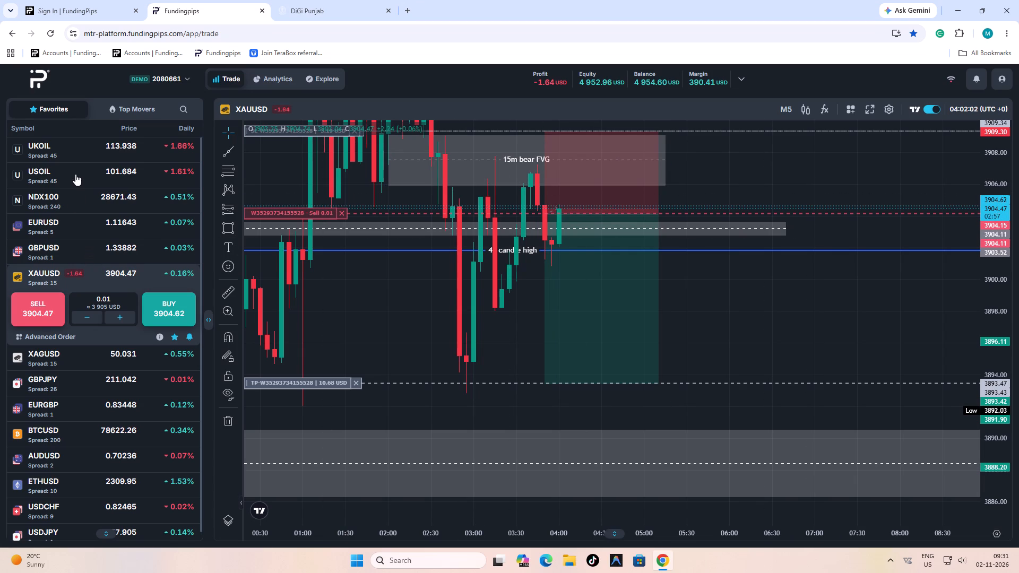
{"action": "left_click", "coordinate": [64, 209]}
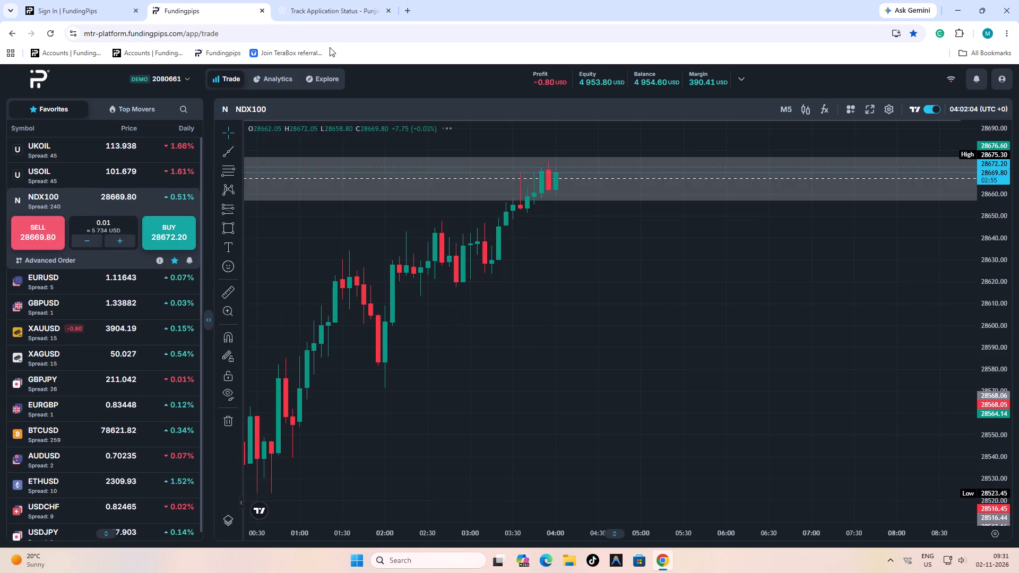
Enter the application ID in the DiGi Punjab Track Service form and request an OTP for it.
{"action": "left_click", "coordinate": [333, 2]}
{"action": "left_click", "coordinate": [274, 250]}
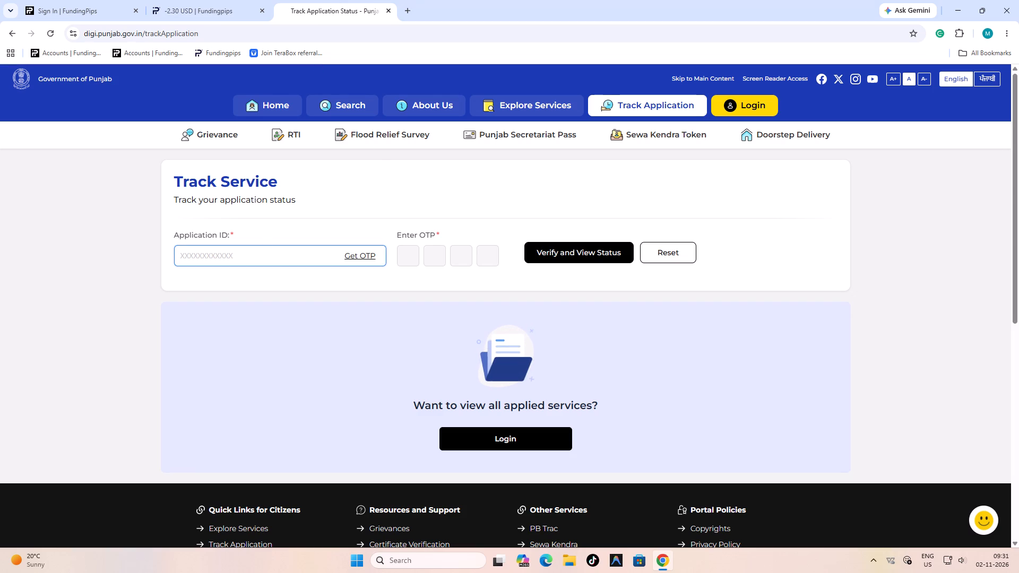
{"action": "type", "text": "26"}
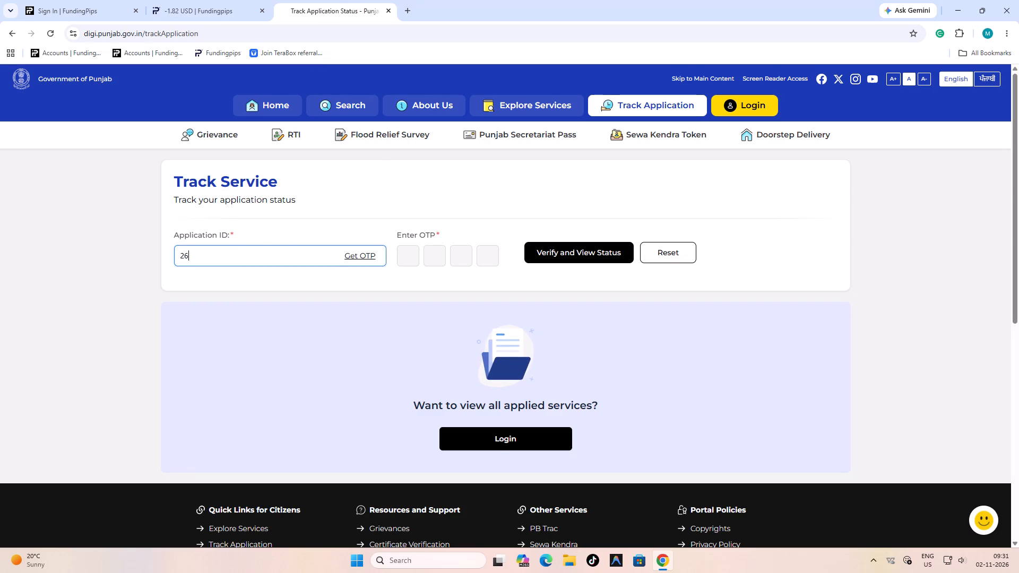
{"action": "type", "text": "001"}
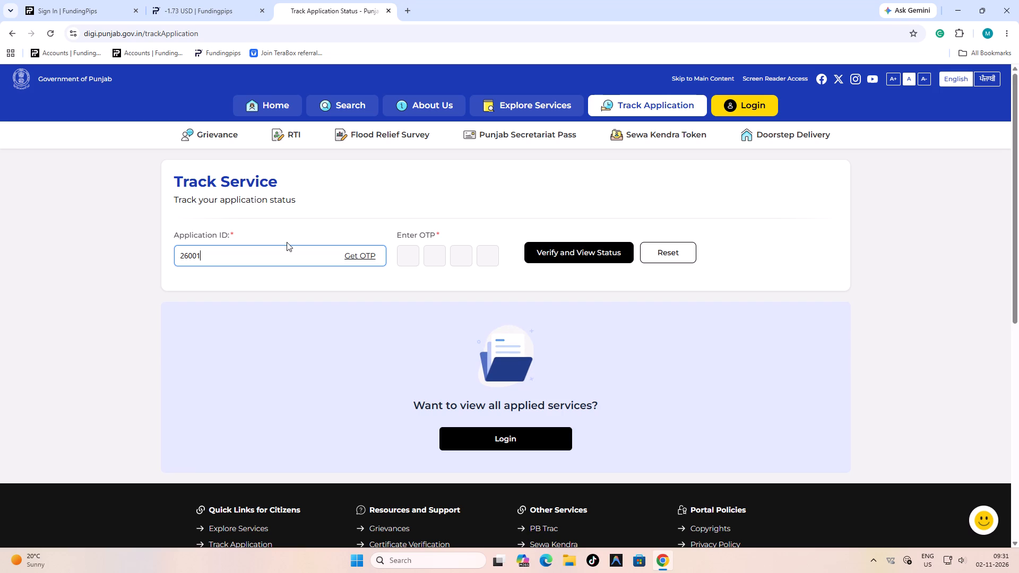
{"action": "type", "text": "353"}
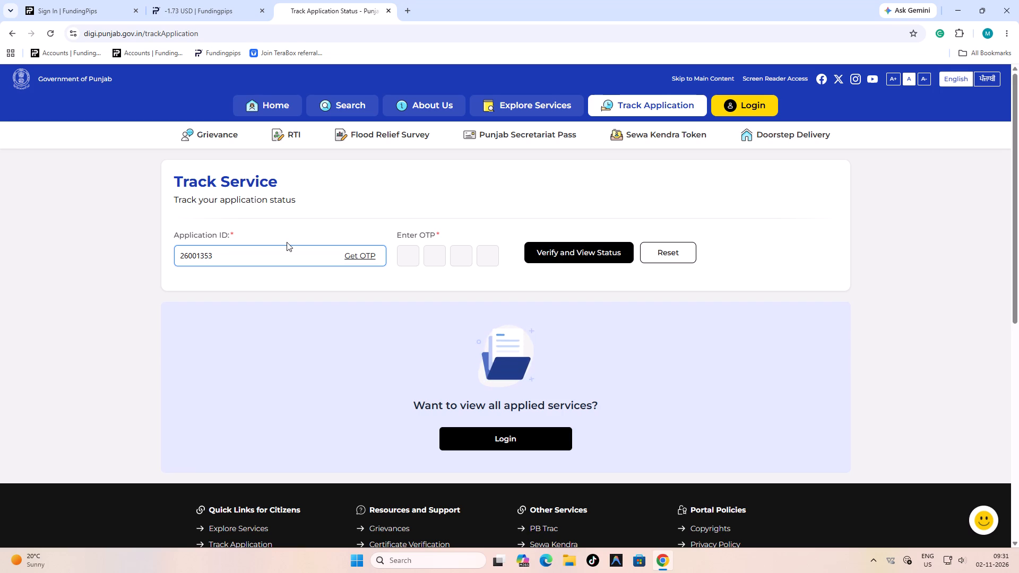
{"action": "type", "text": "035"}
{"action": "left_click", "coordinate": [359, 257]}
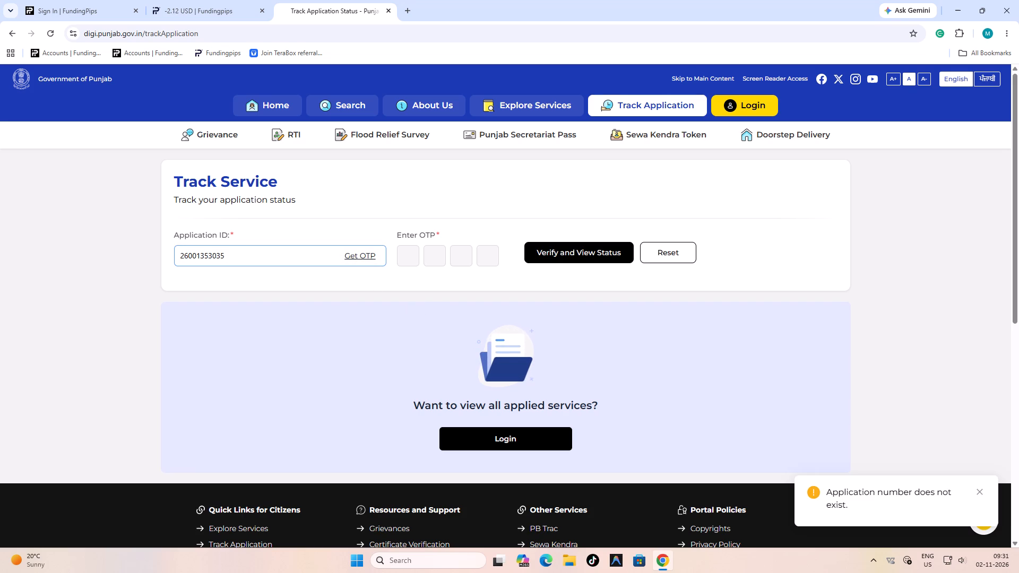
Open the entered application ID for editing in the Track Service form.
{"action": "left_click", "coordinate": [187, 256]}
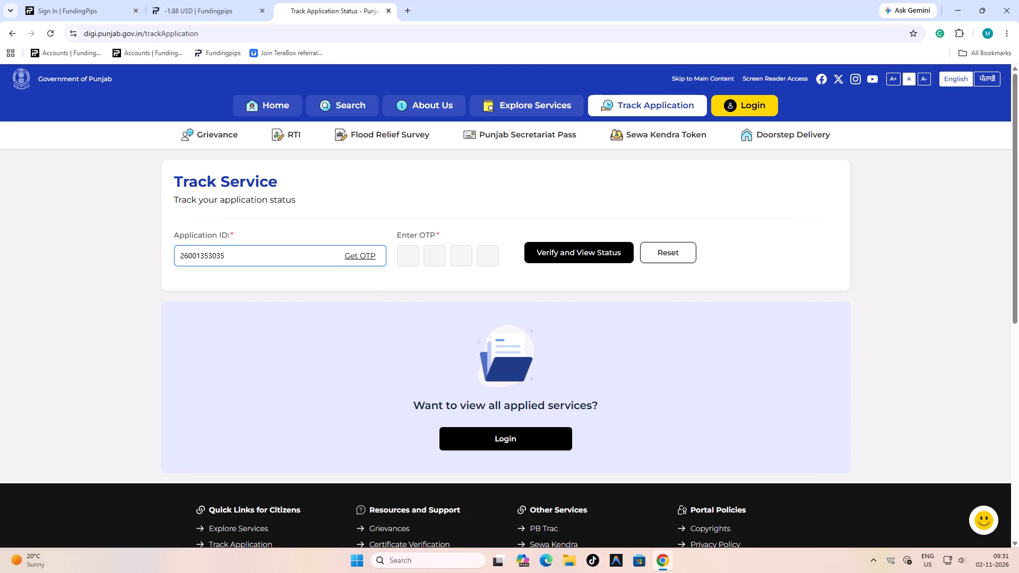